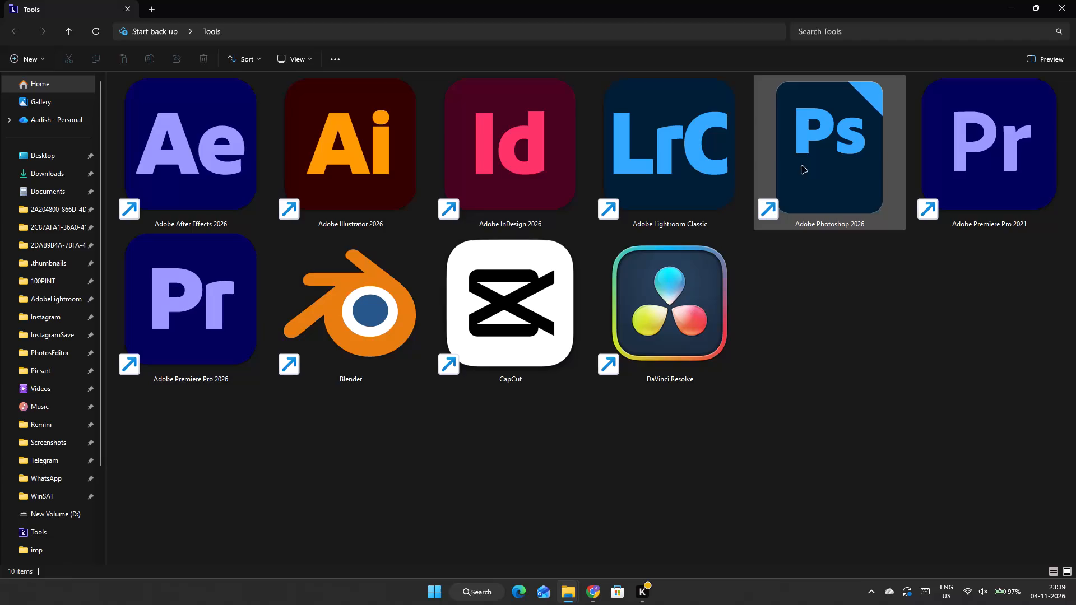
Launch Adobe Photoshop 2026 from the Tools folder.
{"action": "double_click", "coordinate": [814, 165]}
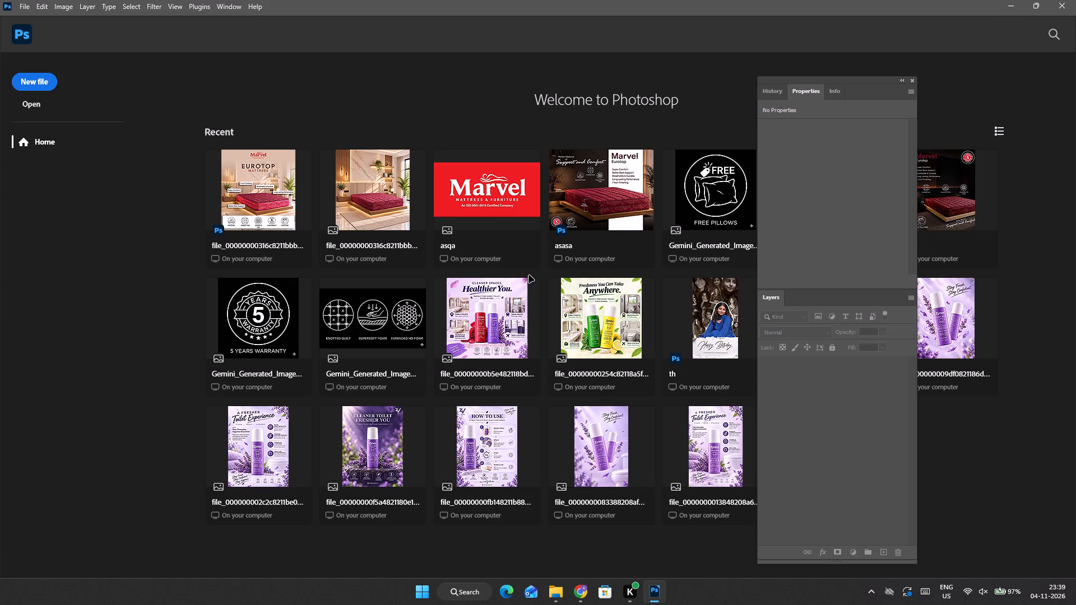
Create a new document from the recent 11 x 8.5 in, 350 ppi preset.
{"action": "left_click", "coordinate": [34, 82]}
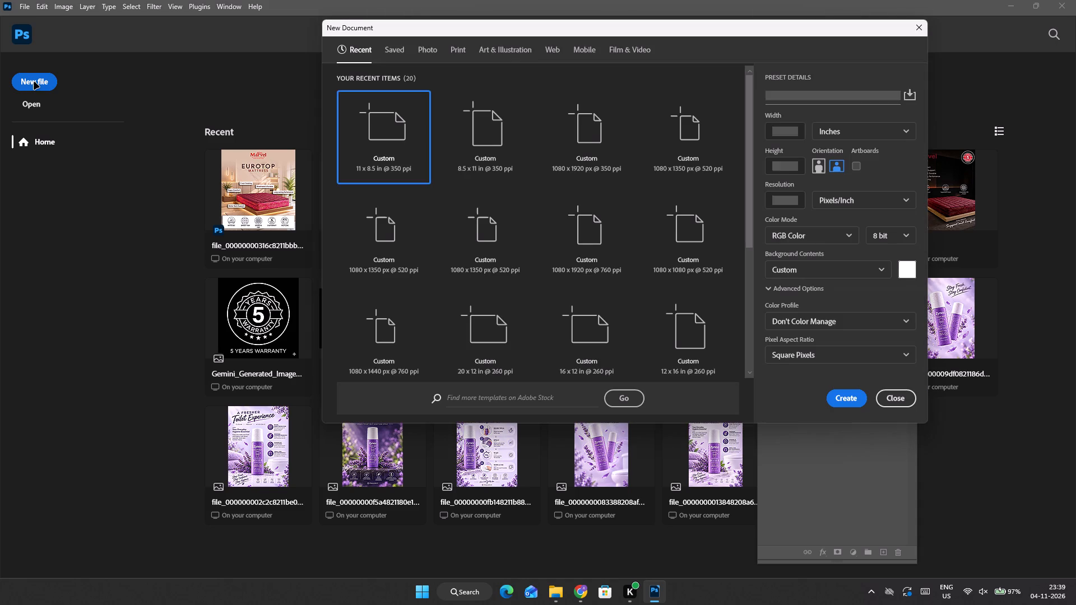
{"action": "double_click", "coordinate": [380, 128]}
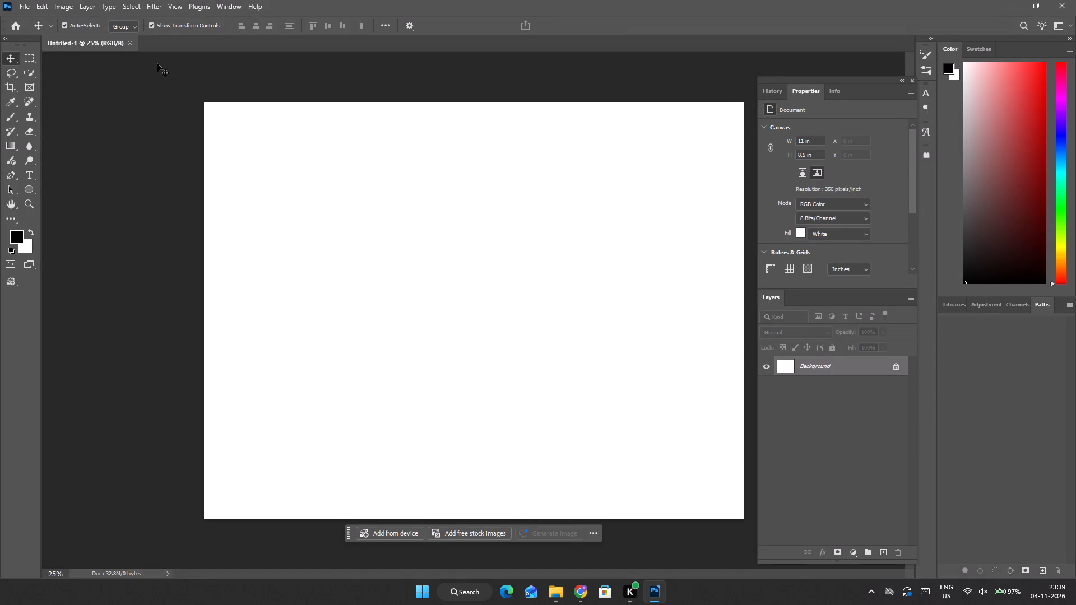
Create a new portrait document from the recent 8.5 x 11 in, 350 ppi preset.
{"action": "left_click", "coordinate": [31, 8]}
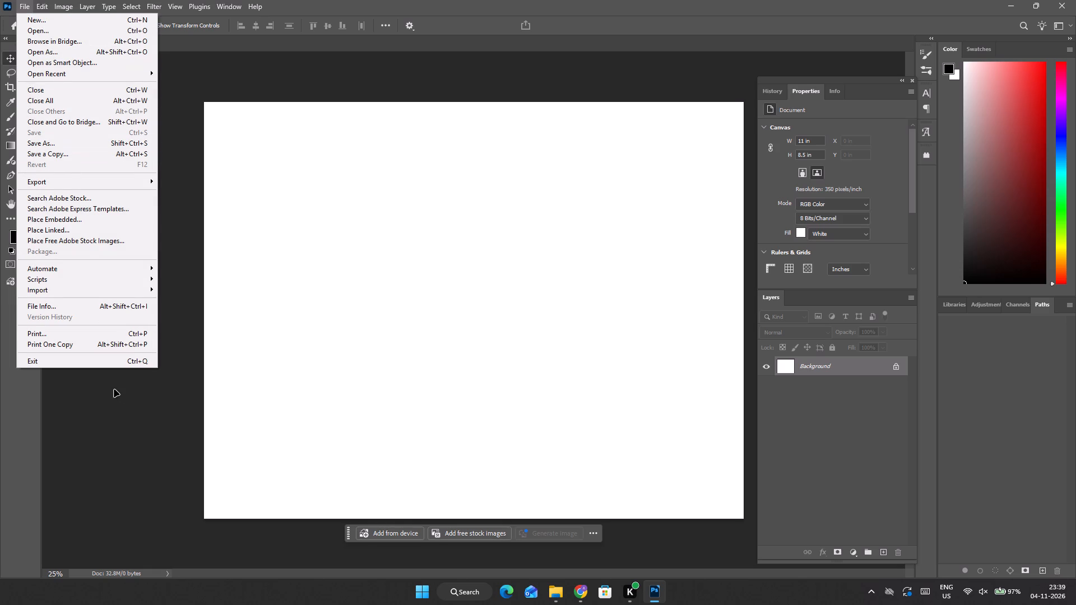
{"action": "left_click", "coordinate": [51, 22]}
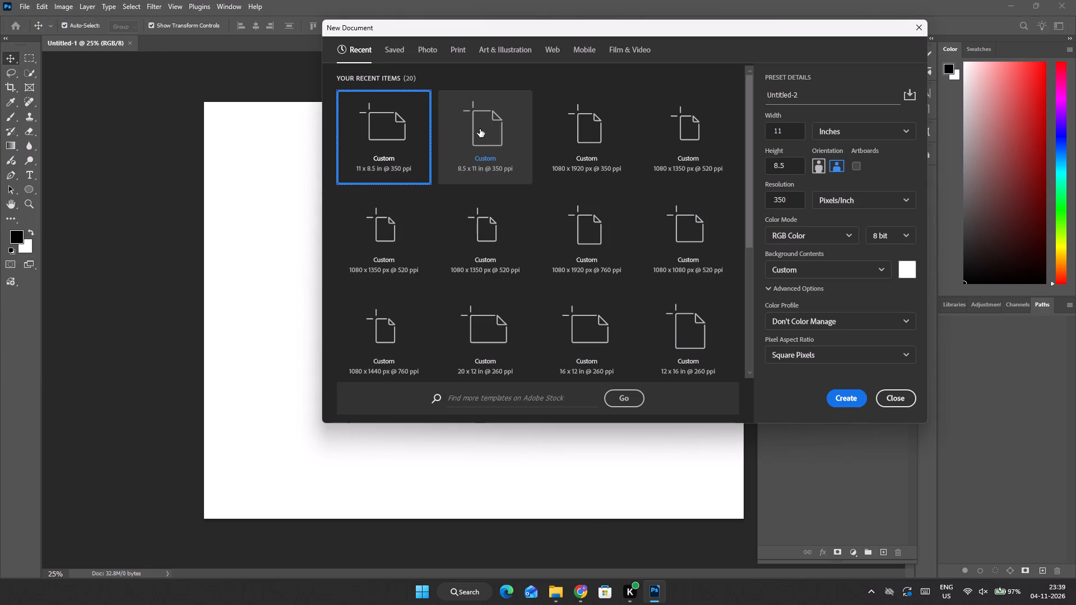
{"action": "double_click", "coordinate": [481, 127]}
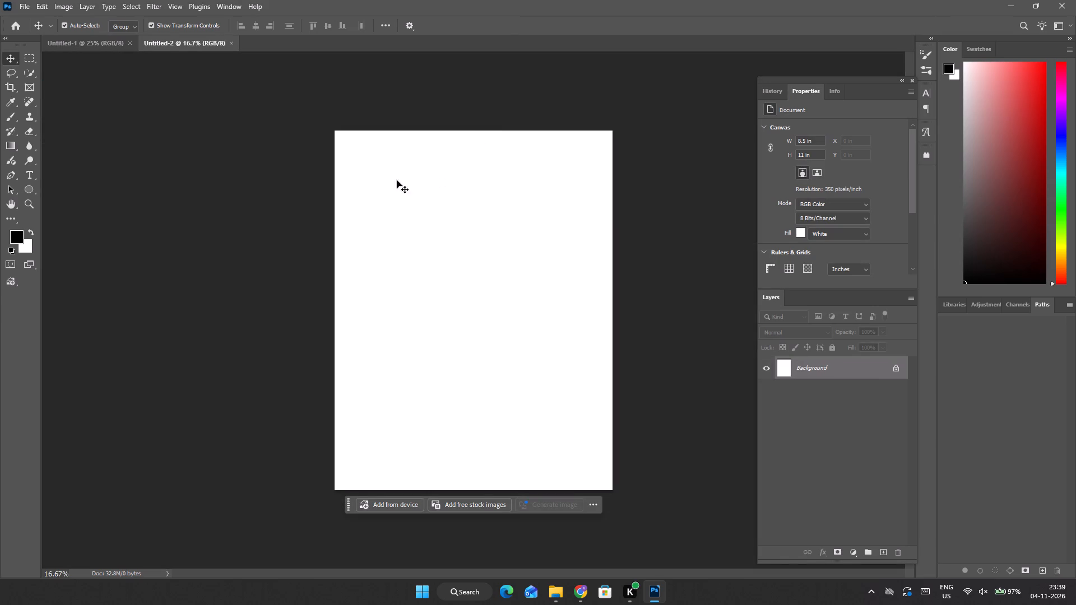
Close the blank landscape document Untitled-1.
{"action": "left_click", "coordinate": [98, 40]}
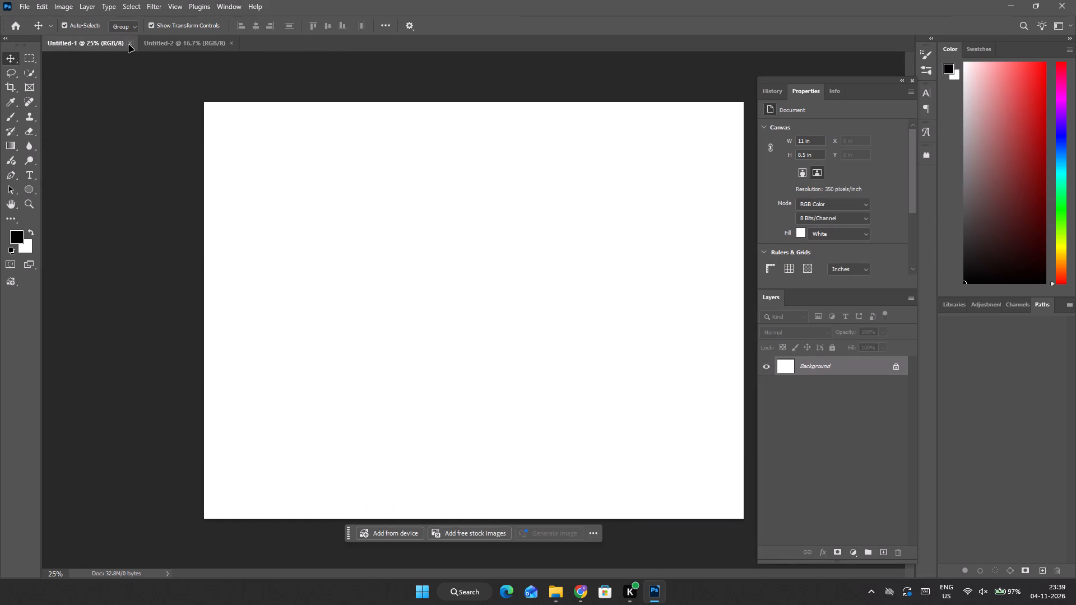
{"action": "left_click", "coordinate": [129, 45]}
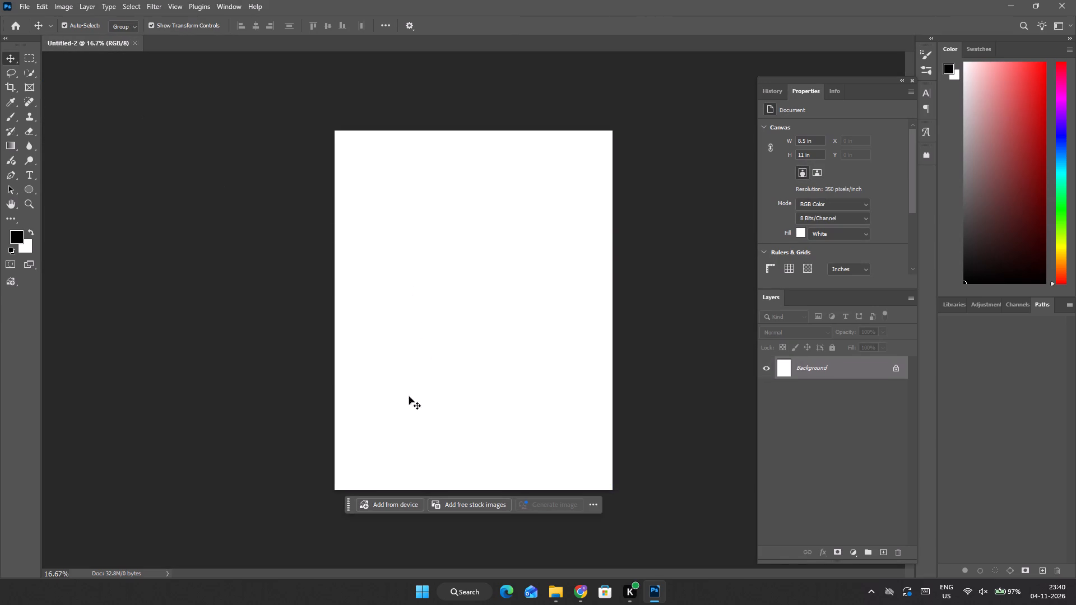
Place the Dreamwel Beige Upholstered Bed image from the Downloads folder into the portrait document.
{"action": "left_click", "coordinate": [531, 547]}
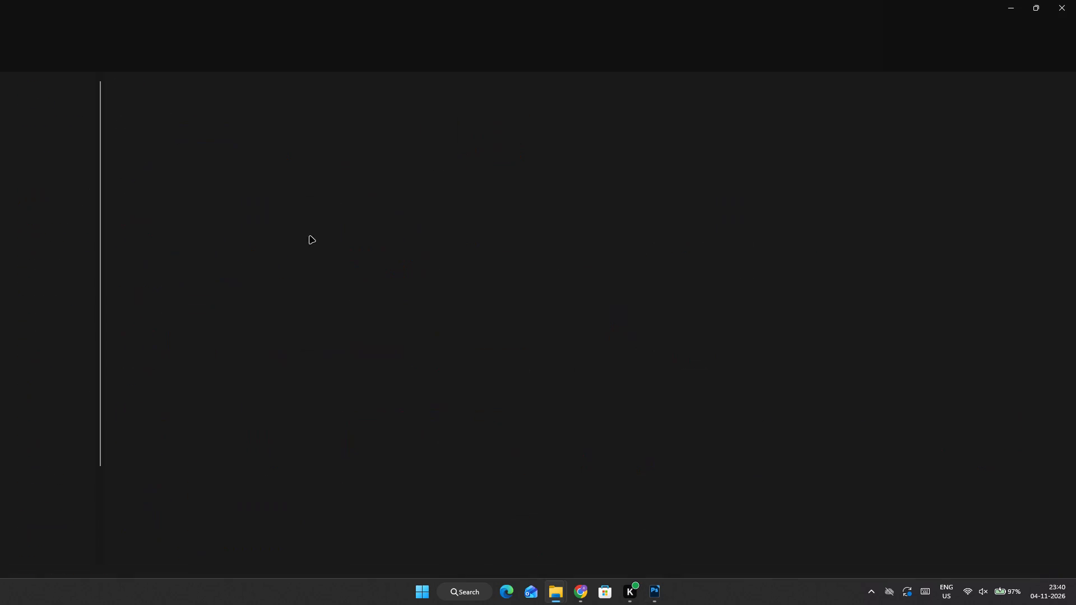
{"action": "left_click_drag", "start_coordinate": [488, 129], "coordinate": [596, 480]}
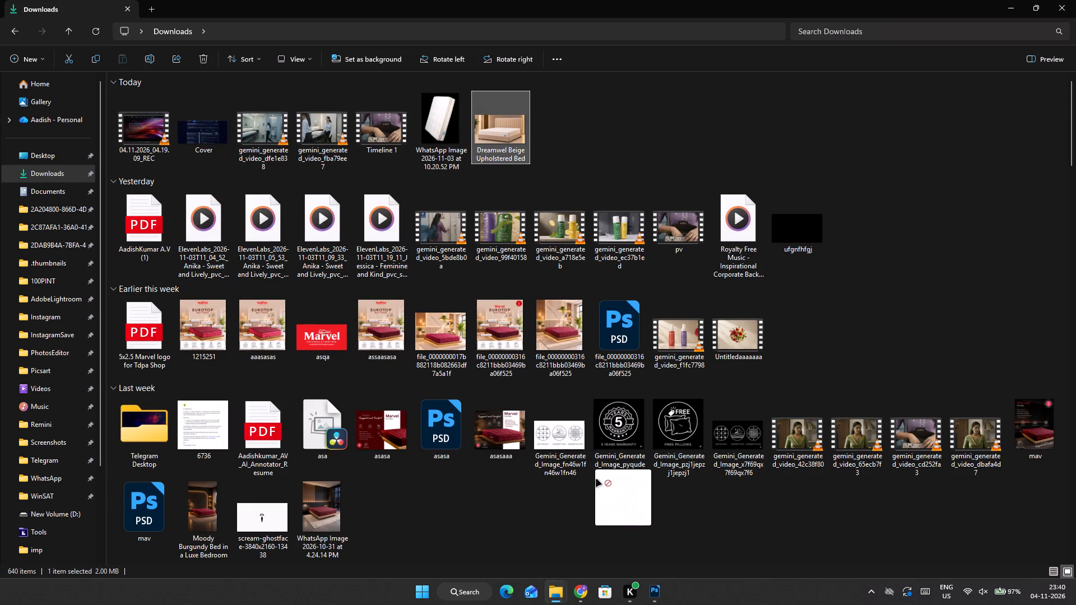
{"action": "left_click_drag", "start_coordinate": [596, 480], "coordinate": [519, 424]}
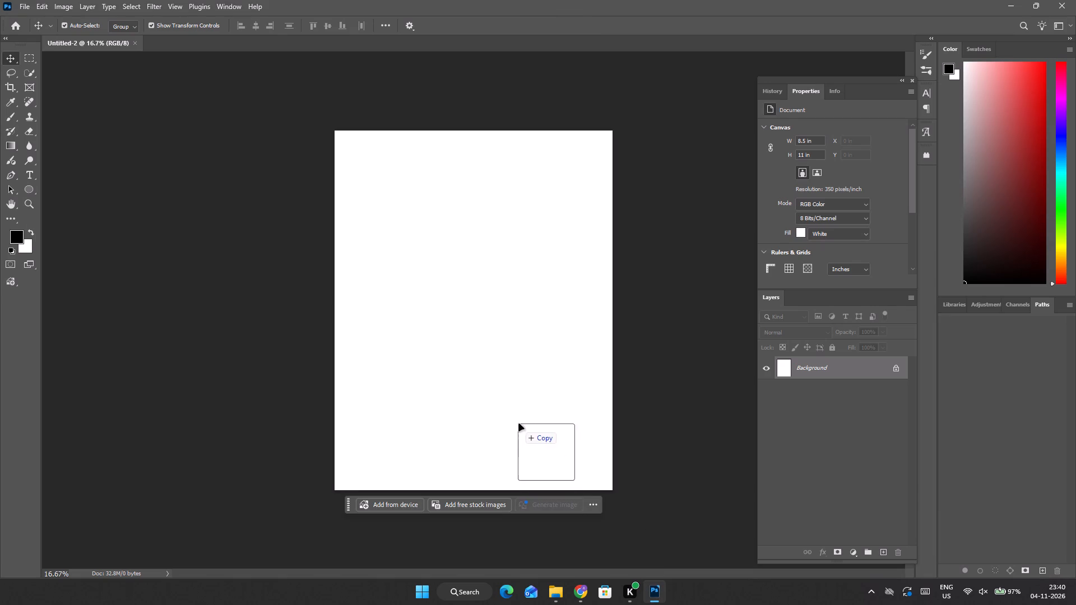
{"action": "left_click_drag", "start_coordinate": [519, 424], "coordinate": [519, 424]}
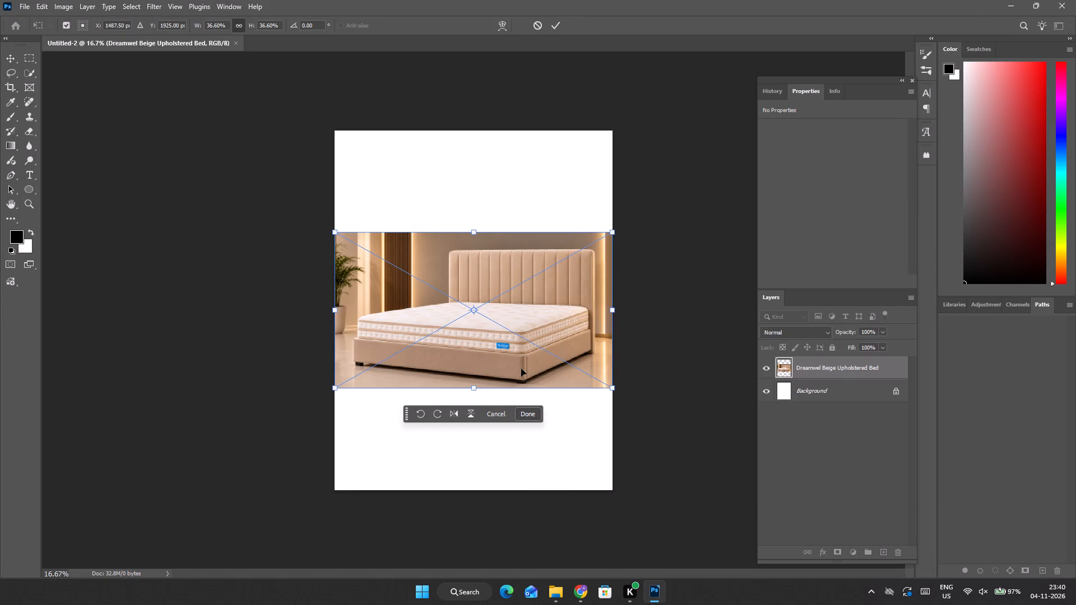
{"action": "scroll", "coordinate": [521, 369], "scroll_direction": "up", "scroll_amount": 3, "text": "alt"}
{"action": "left_click", "coordinate": [523, 441]}
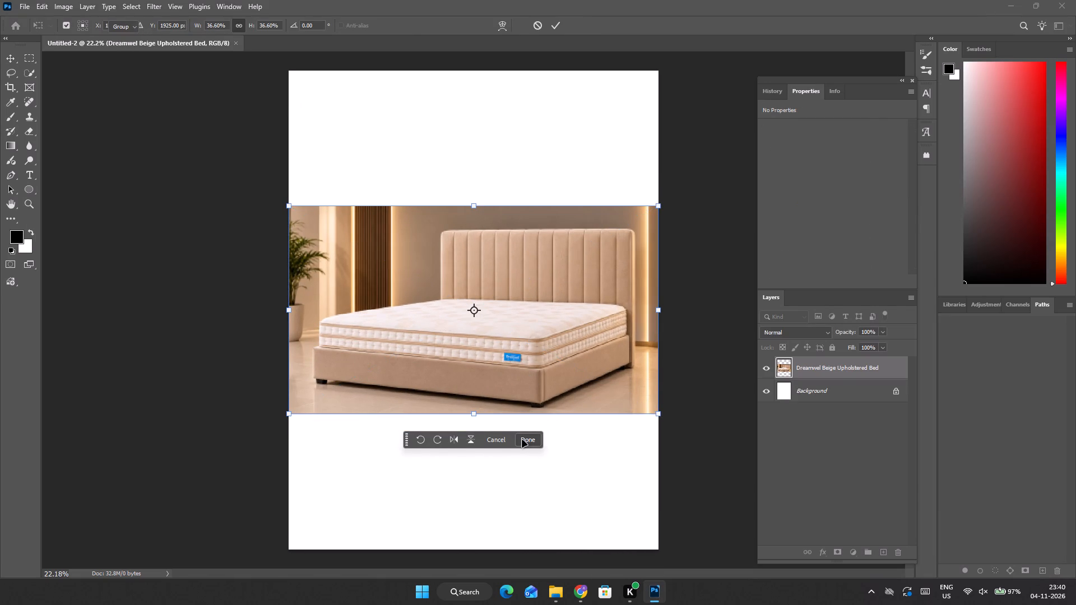
Enlarge the bed image to about 39.8%, overhanging the page's right edge, and move it below the page's middle.
{"action": "left_click_drag", "start_coordinate": [660, 204], "coordinate": [731, 101]}
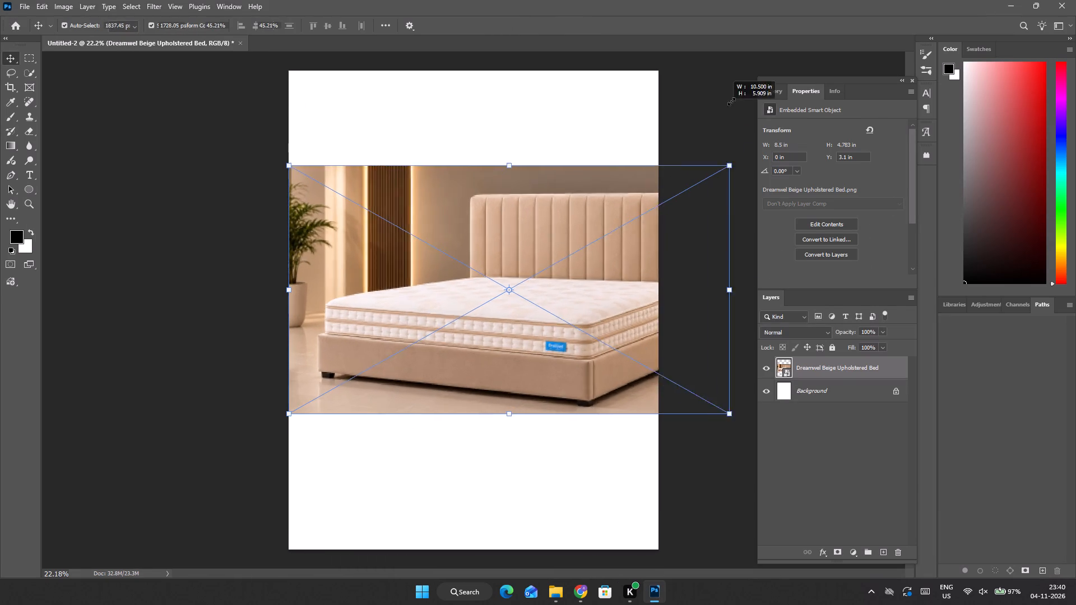
{"action": "left_click_drag", "start_coordinate": [731, 101], "coordinate": [653, 117]}
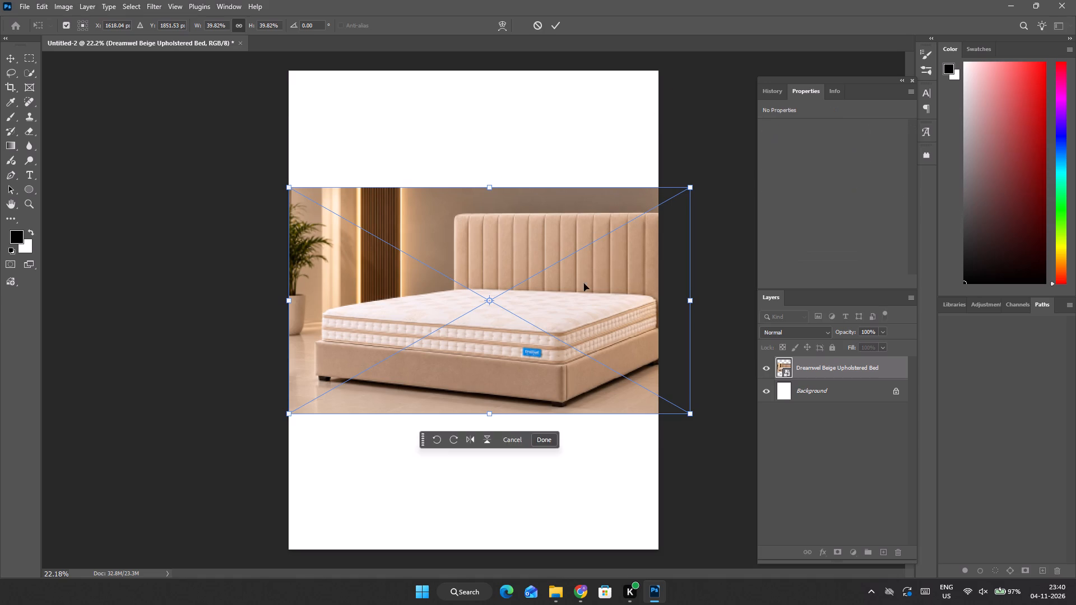
{"action": "left_click_drag", "start_coordinate": [584, 283], "coordinate": [582, 332]}
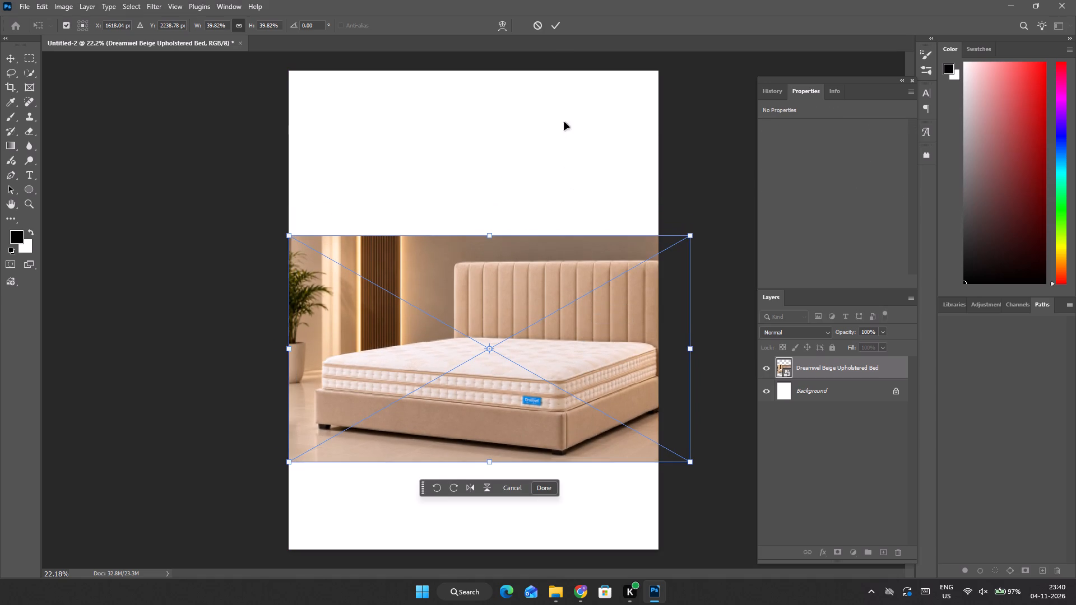
{"action": "left_click", "coordinate": [561, 27]}
{"action": "left_click", "coordinate": [244, 200]}
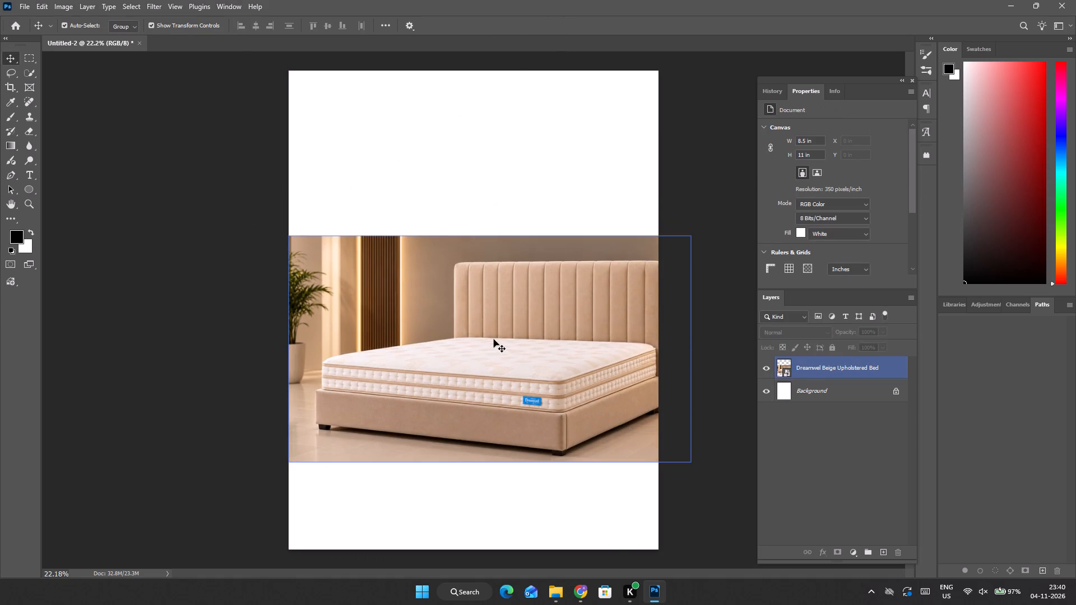
Examine the placed bed image up close and within the whole page.
{"action": "left_click", "coordinate": [426, 341]}
{"action": "left_click", "coordinate": [182, 255]}
{"action": "scroll", "coordinate": [469, 400], "scroll_direction": "up", "scroll_amount": 5, "text": "alt"}
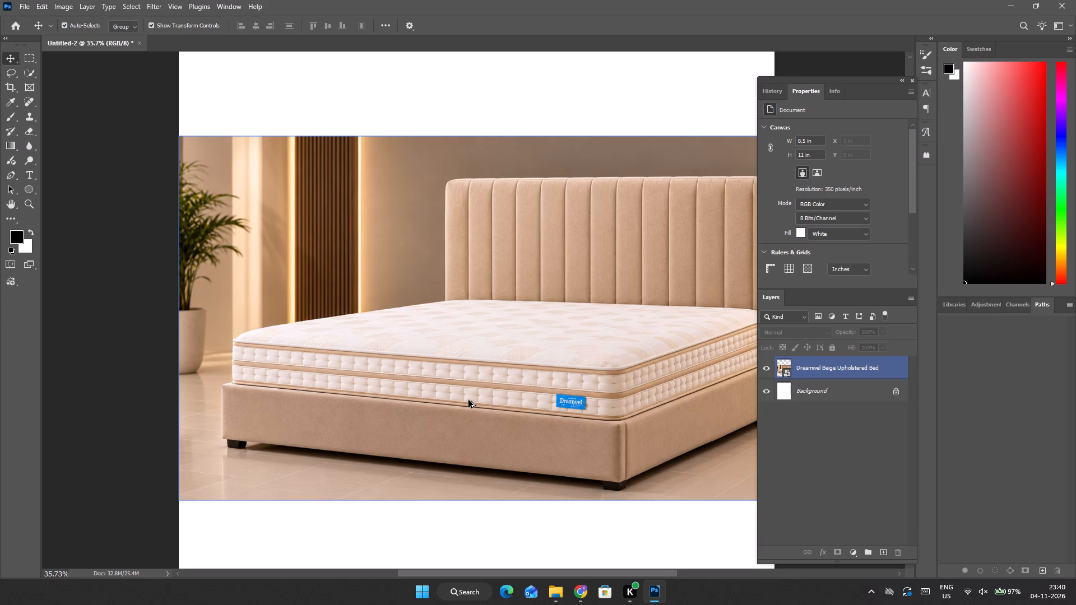
{"action": "scroll", "coordinate": [469, 400], "scroll_direction": "up", "scroll_amount": 5, "text": "alt"}
{"action": "scroll", "coordinate": [469, 400], "scroll_direction": "down", "scroll_amount": 9, "text": "alt"}
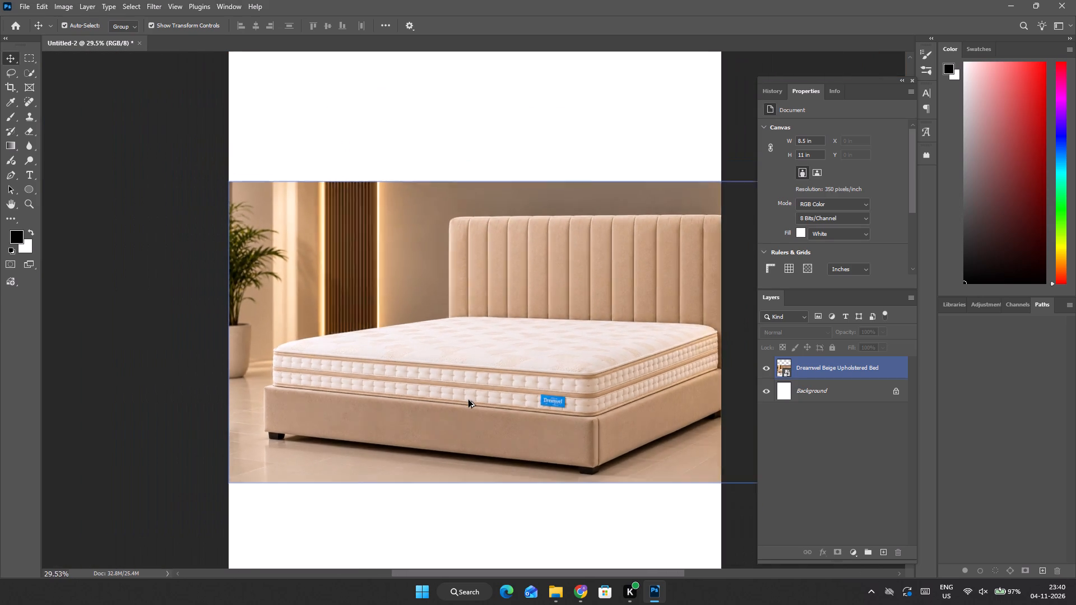
{"action": "left_click", "coordinate": [169, 300], "text": "alt"}
{"action": "scroll", "coordinate": [174, 283], "scroll_direction": "down", "scroll_amount": 2, "text": "alt"}
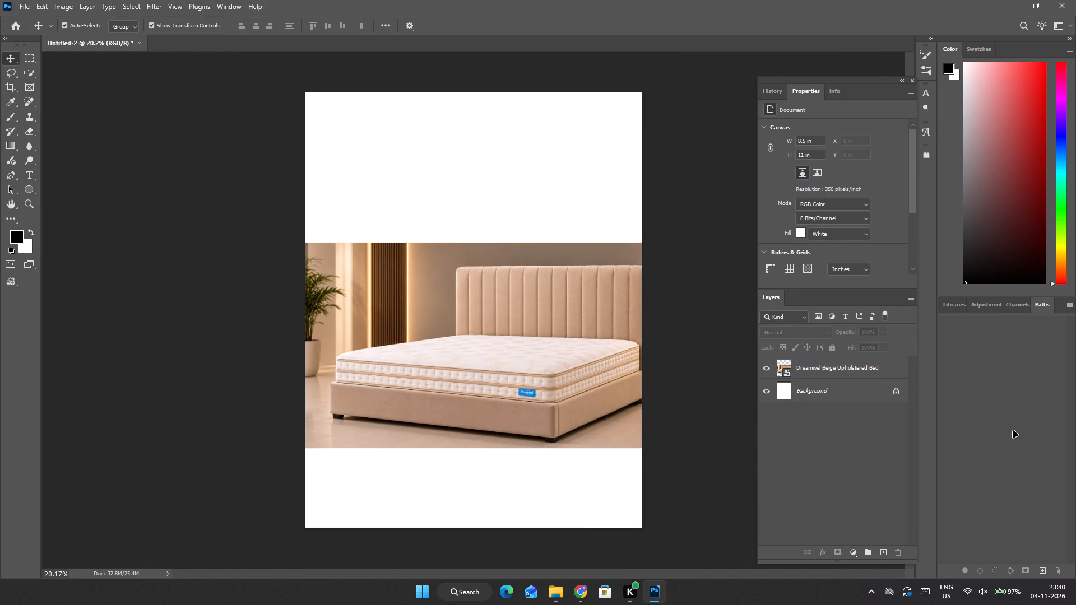
Duplicate the Background layer under its default name.
{"action": "left_click", "coordinate": [873, 397]}
{"action": "right_click", "coordinate": [851, 385]}
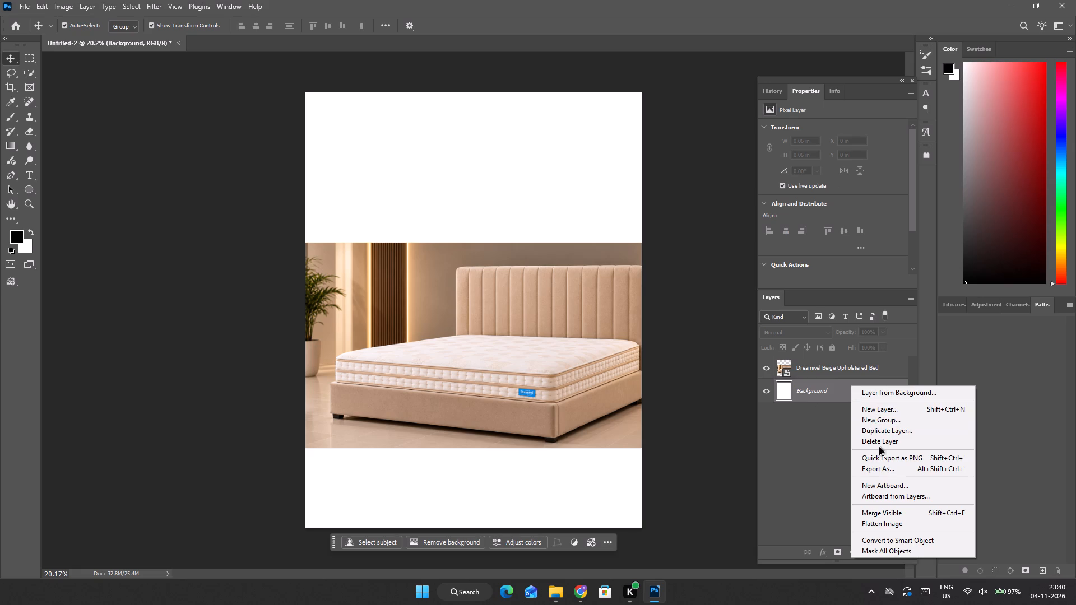
{"action": "left_click", "coordinate": [883, 431]}
{"action": "key", "text": "Return"}
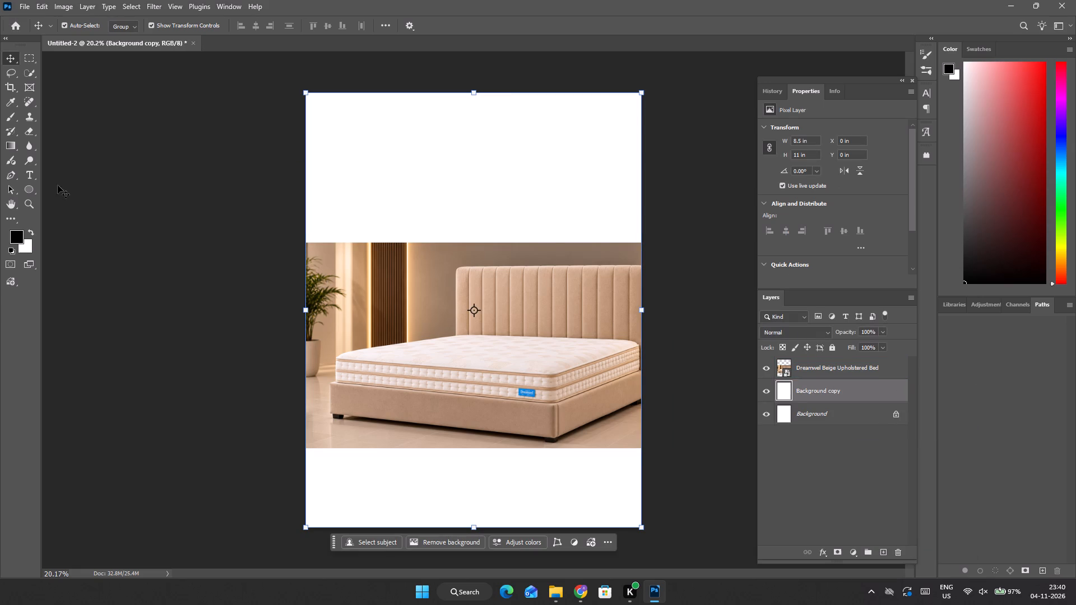
Draw a vertical linear peach-to-transparent gradient from just above the page to its bottom edge, behind the bed image.
{"action": "left_click", "coordinate": [12, 144]}
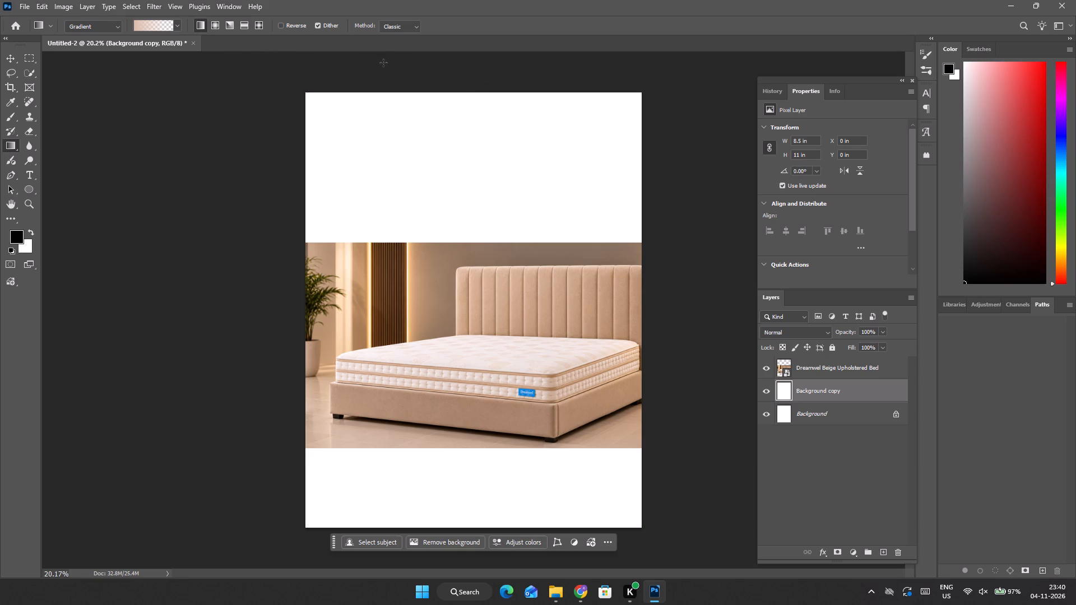
{"action": "left_click_drag", "start_coordinate": [472, 81], "coordinate": [488, 586]}
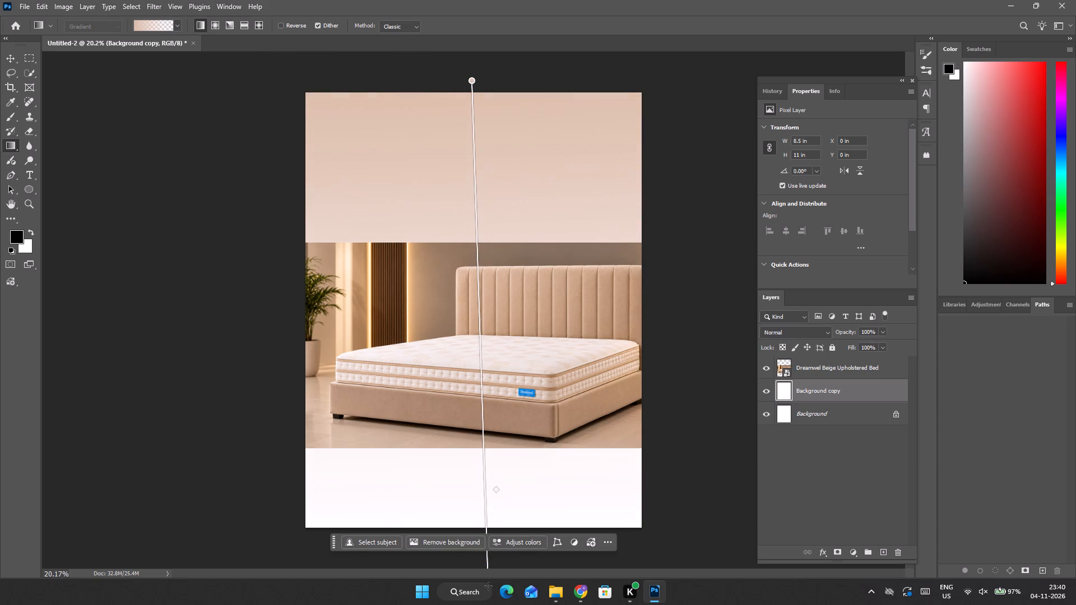
{"action": "left_click_drag", "start_coordinate": [488, 586], "coordinate": [470, 530]}
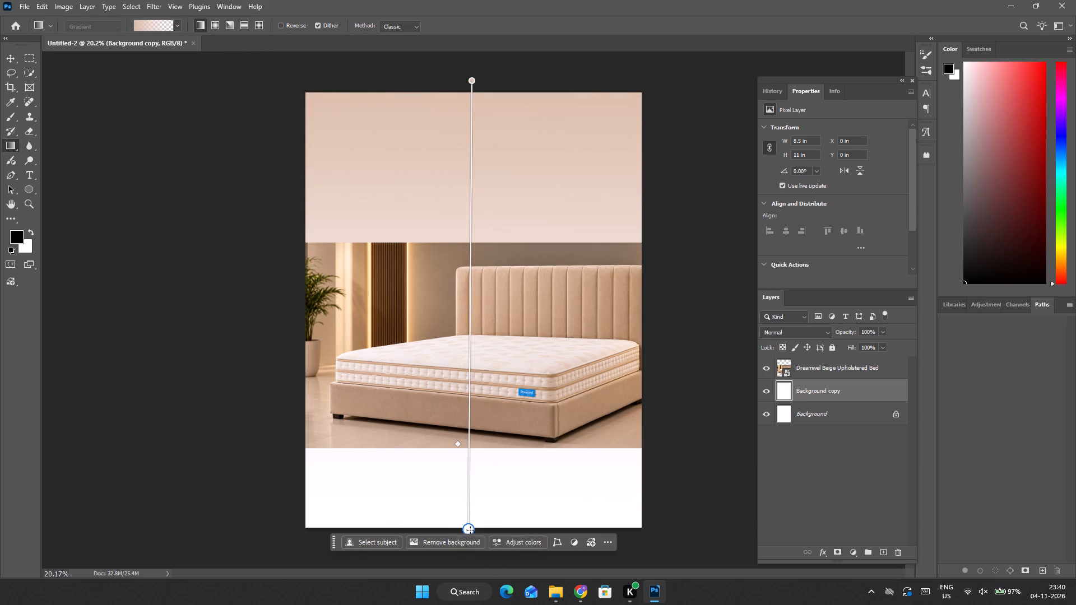
{"action": "left_click_drag", "start_coordinate": [470, 530], "coordinate": [473, 531]}
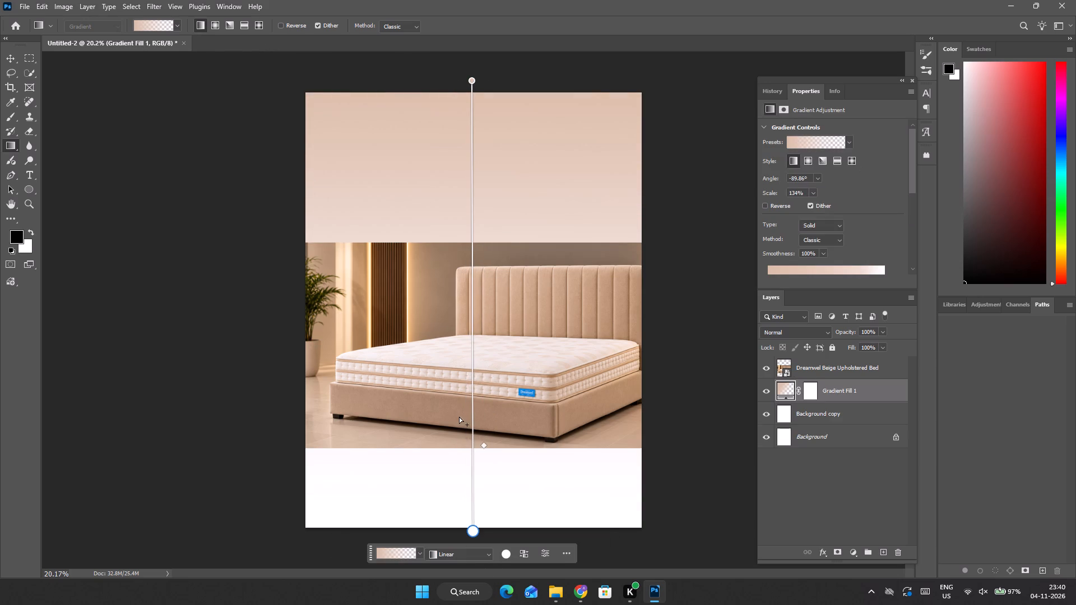
Set the gradient's upper colour stop to brown #91775f, sampled from the wall at the top edge of the bed photo.
{"action": "left_click", "coordinate": [473, 79]}
{"action": "left_click", "coordinate": [505, 554]}
{"action": "left_click", "coordinate": [446, 243]}
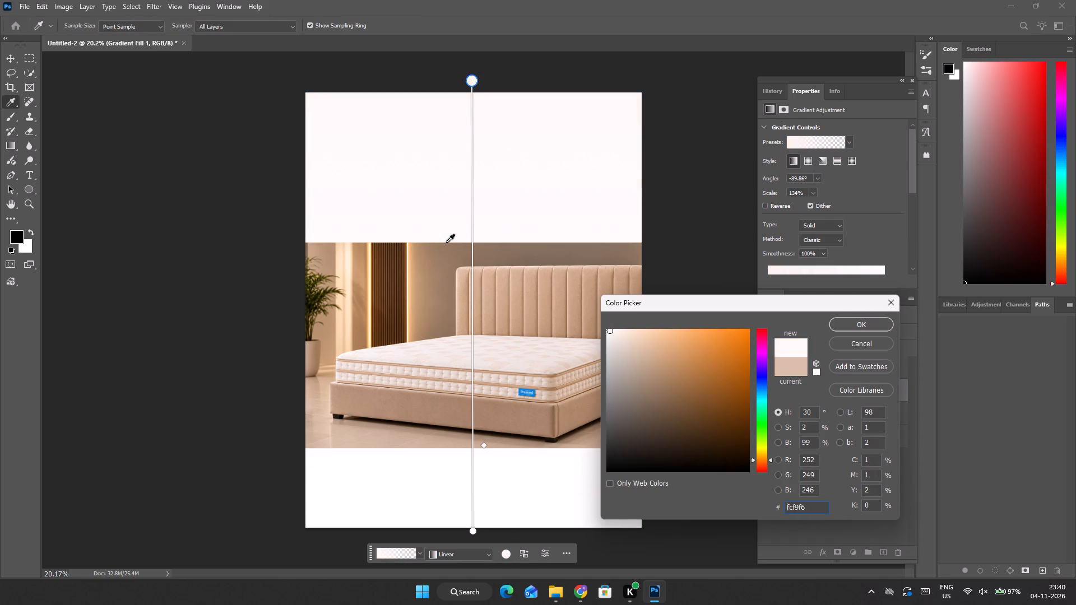
{"action": "left_click", "coordinate": [451, 245]}
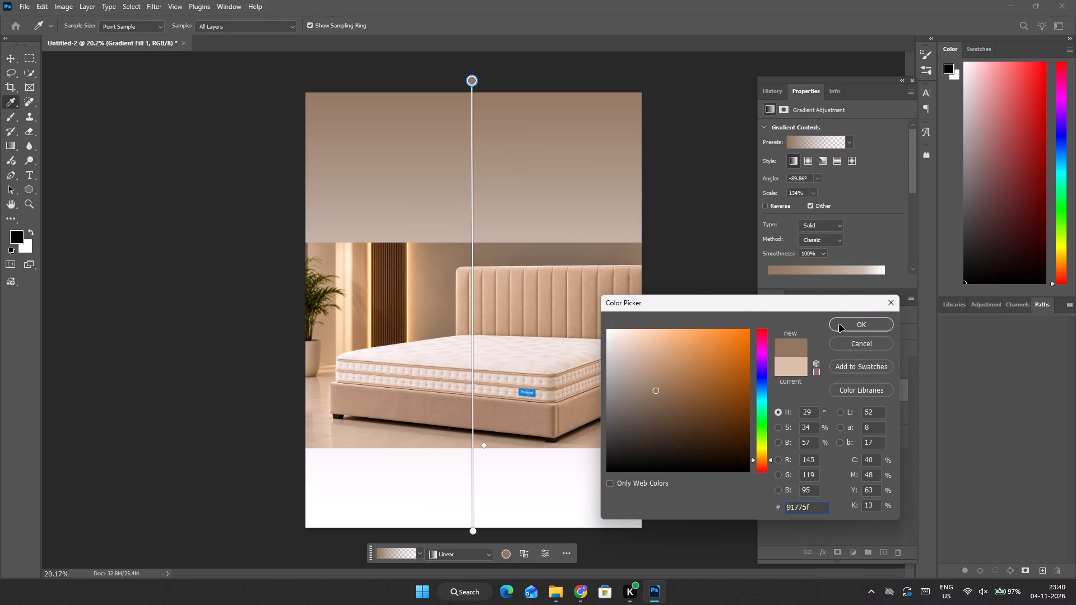
{"action": "left_click", "coordinate": [841, 324]}
Move the gradient's upper stop down to just above the headboard, giving a scale of about 80% at a near-vertical angle.
{"action": "left_click_drag", "start_coordinate": [471, 85], "coordinate": [477, 184]}
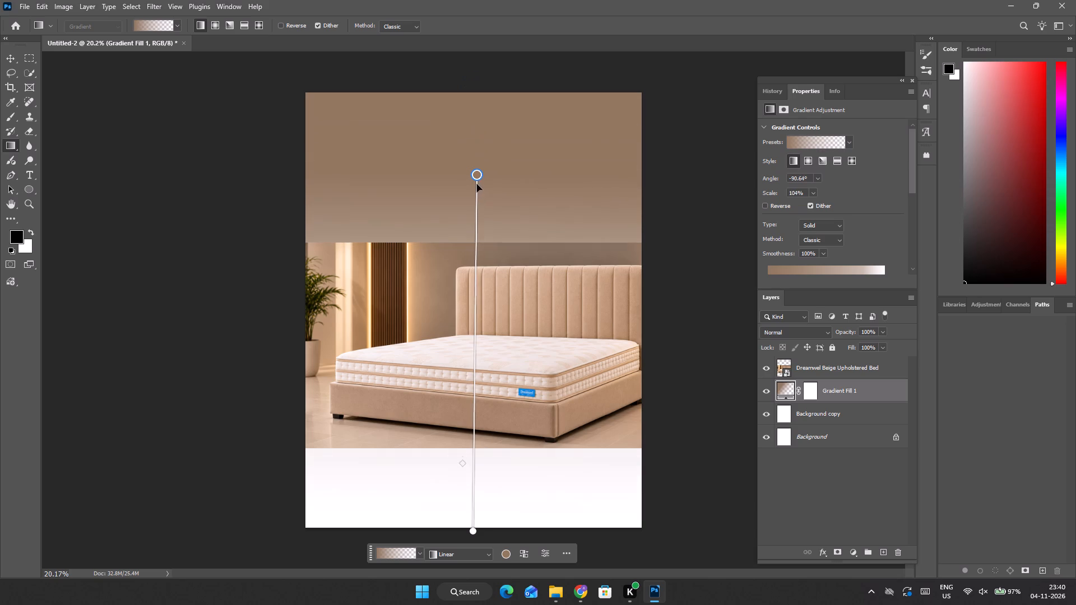
{"action": "left_click_drag", "start_coordinate": [477, 184], "coordinate": [475, 236]}
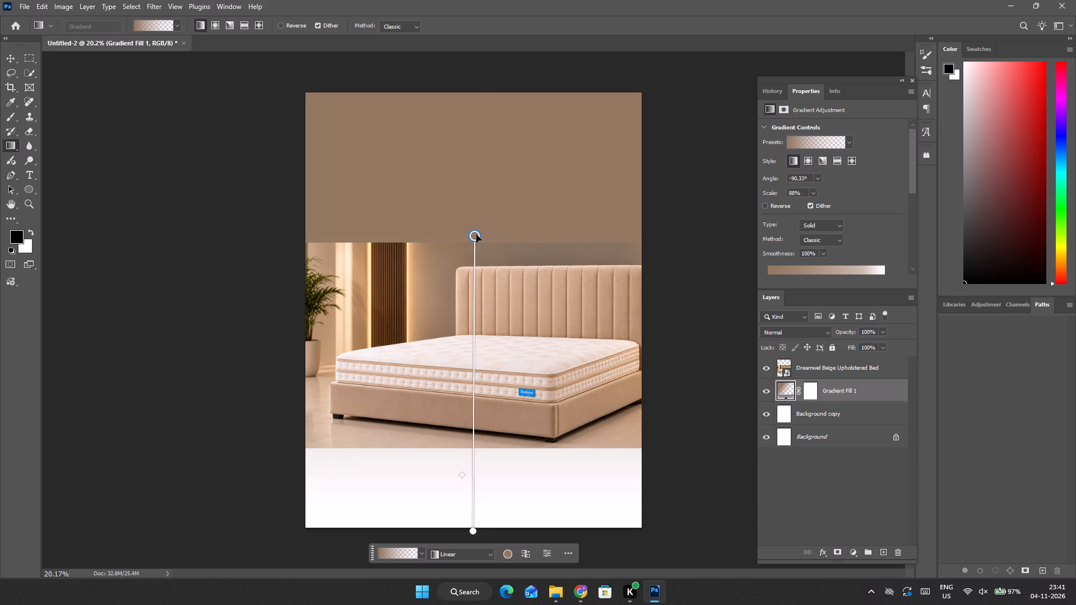
{"action": "left_click_drag", "start_coordinate": [476, 234], "coordinate": [469, 227]}
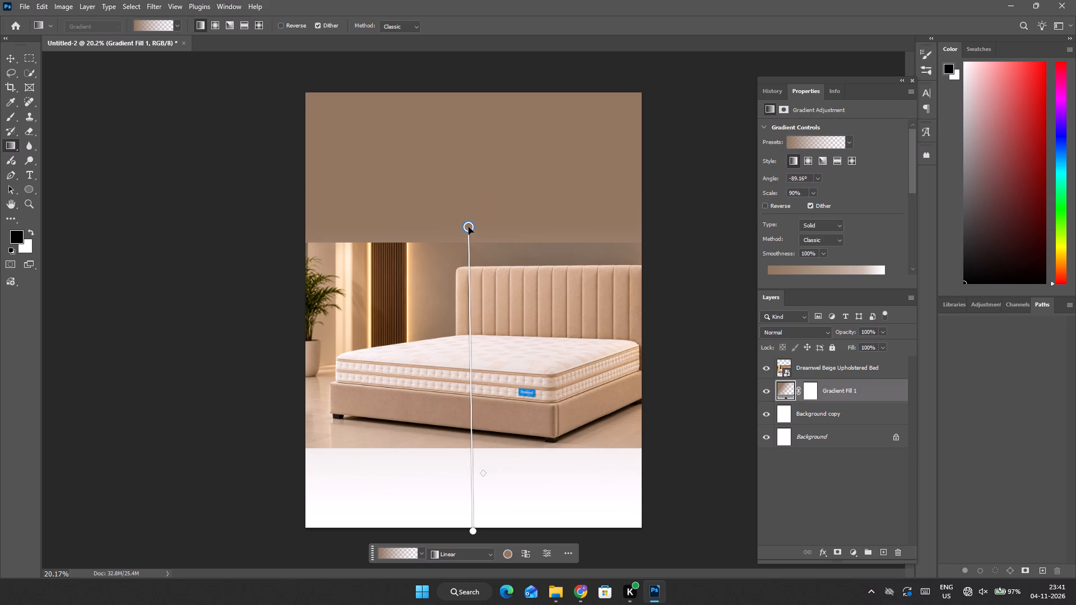
{"action": "left_click_drag", "start_coordinate": [469, 227], "coordinate": [470, 263]}
{"action": "left_click_drag", "start_coordinate": [470, 263], "coordinate": [472, 262]}
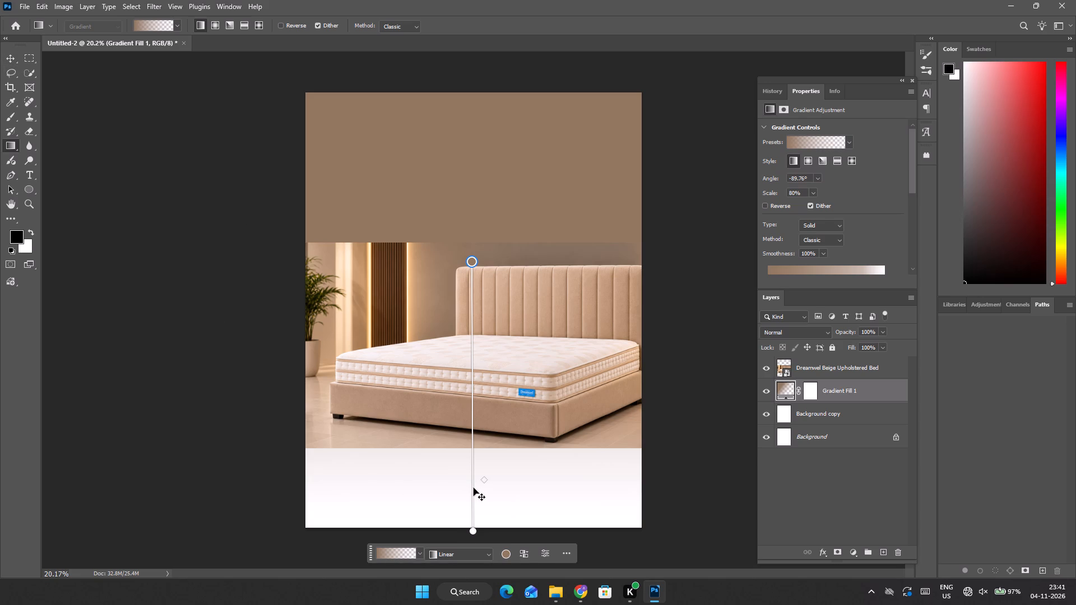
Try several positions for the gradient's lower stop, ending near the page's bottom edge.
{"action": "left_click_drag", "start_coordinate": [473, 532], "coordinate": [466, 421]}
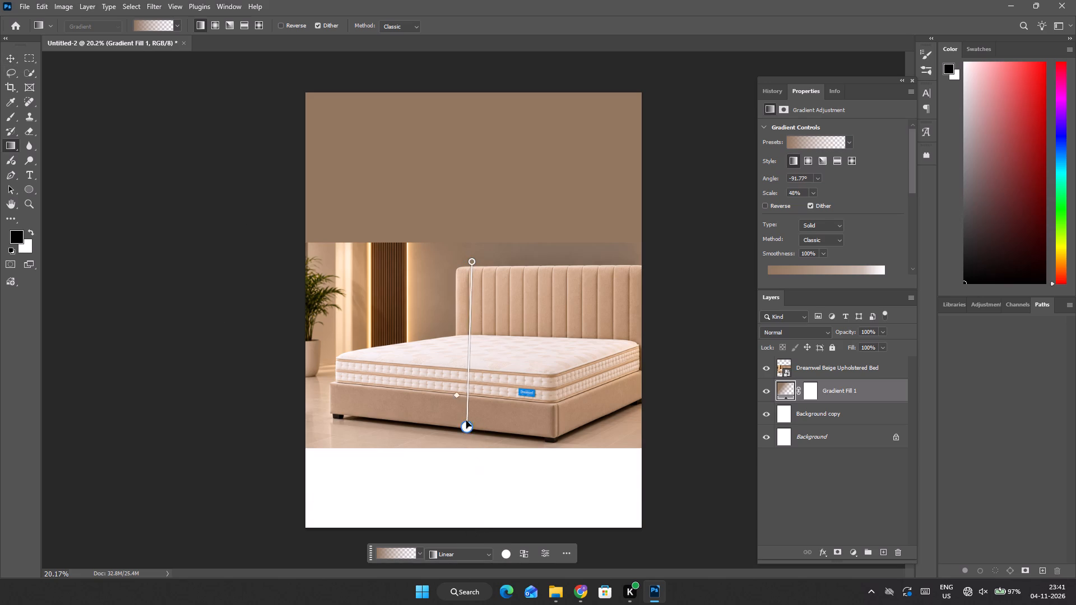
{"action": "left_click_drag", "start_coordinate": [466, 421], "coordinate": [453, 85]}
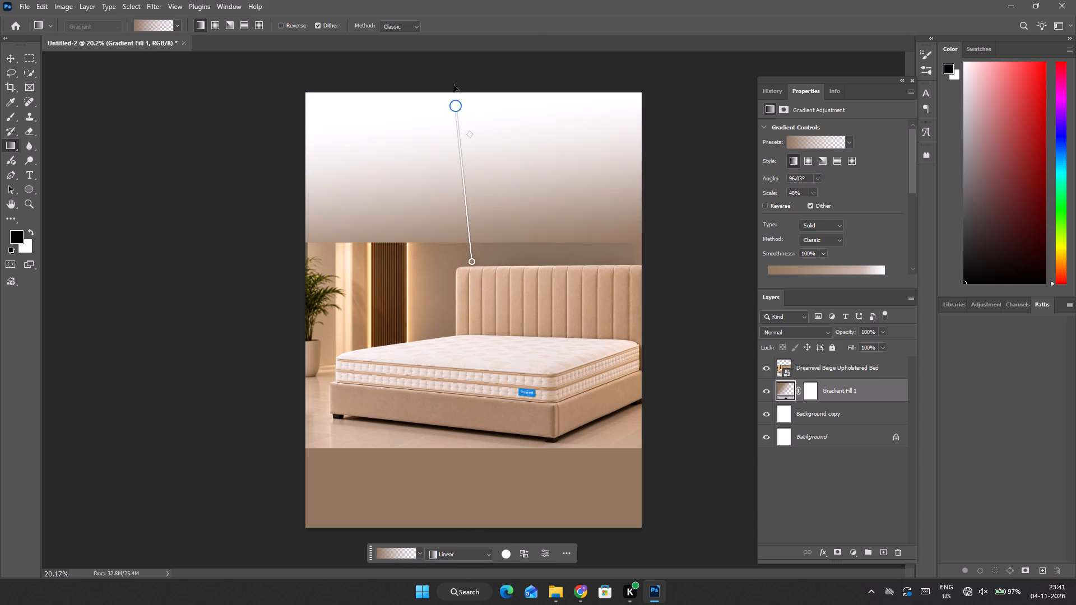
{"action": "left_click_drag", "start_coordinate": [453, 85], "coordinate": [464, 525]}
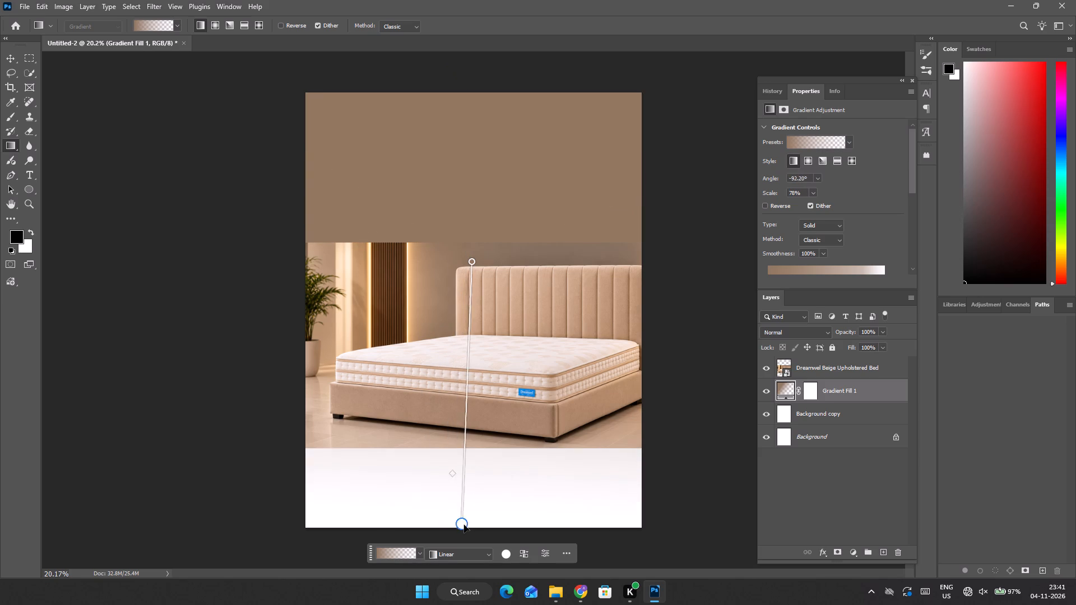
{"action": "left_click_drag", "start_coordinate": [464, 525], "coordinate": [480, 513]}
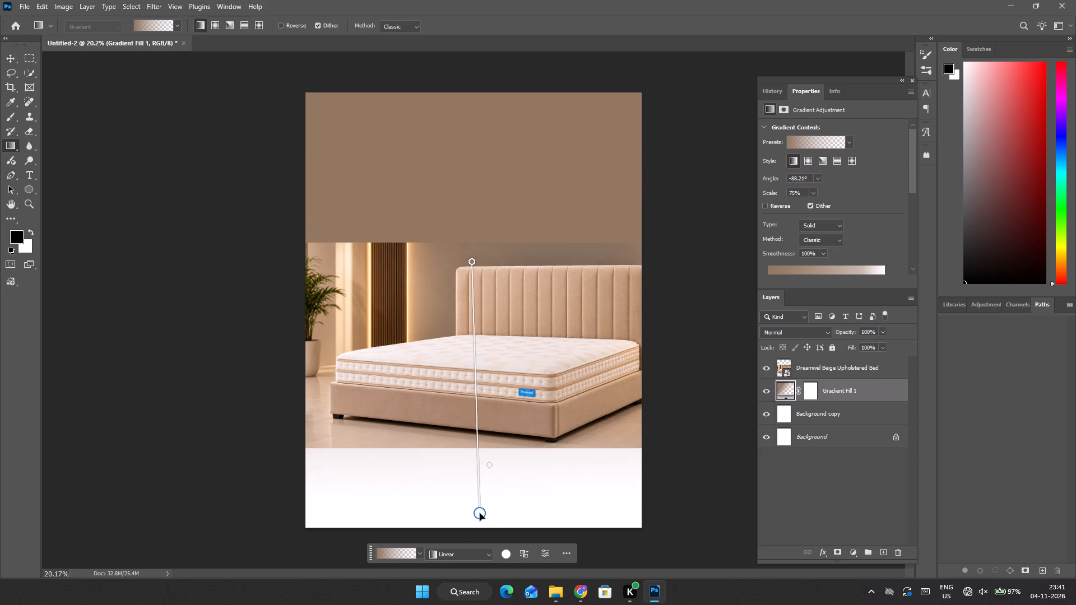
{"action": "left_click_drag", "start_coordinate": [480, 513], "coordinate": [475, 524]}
Shorten the gradient to about 33% scale, near vertical, from the bed photo's bottom edge to just below the page.
{"action": "left_click_drag", "start_coordinate": [472, 261], "coordinate": [470, 376]}
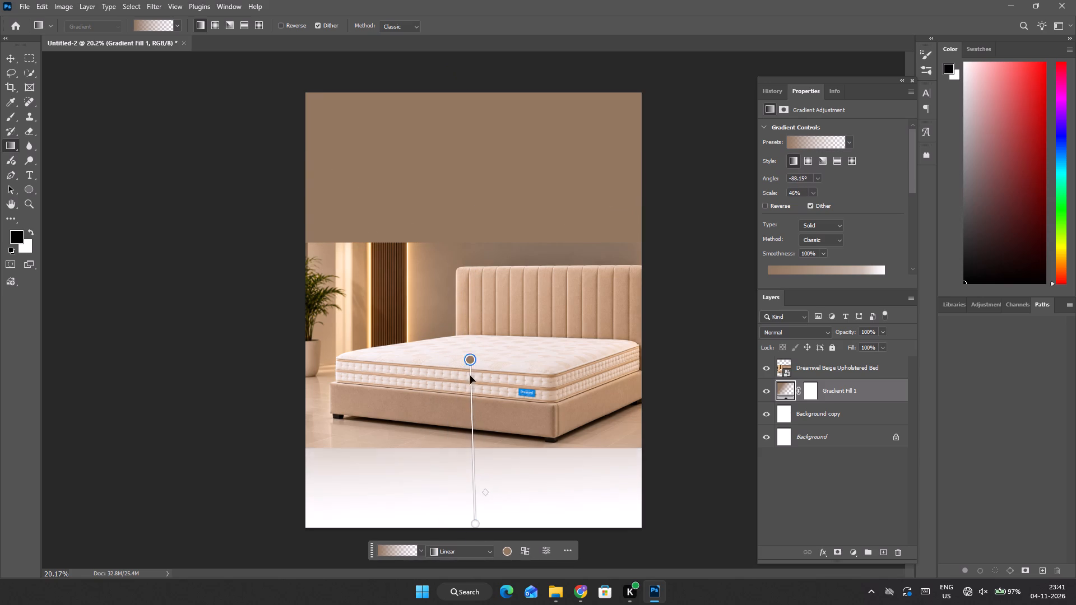
{"action": "left_click_drag", "start_coordinate": [470, 376], "coordinate": [465, 436]}
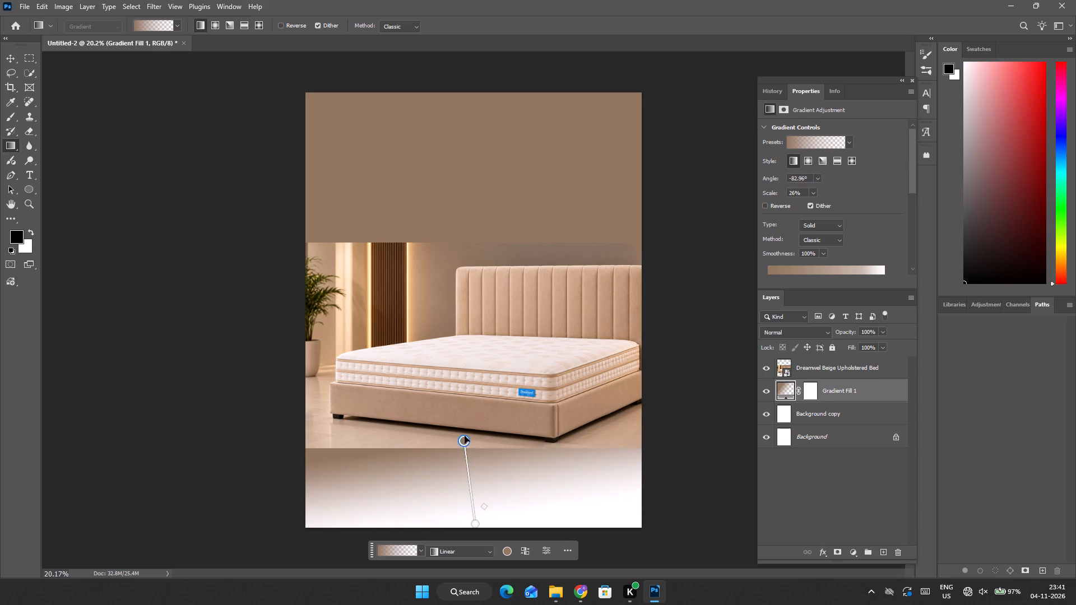
{"action": "left_click_drag", "start_coordinate": [465, 436], "coordinate": [471, 417]}
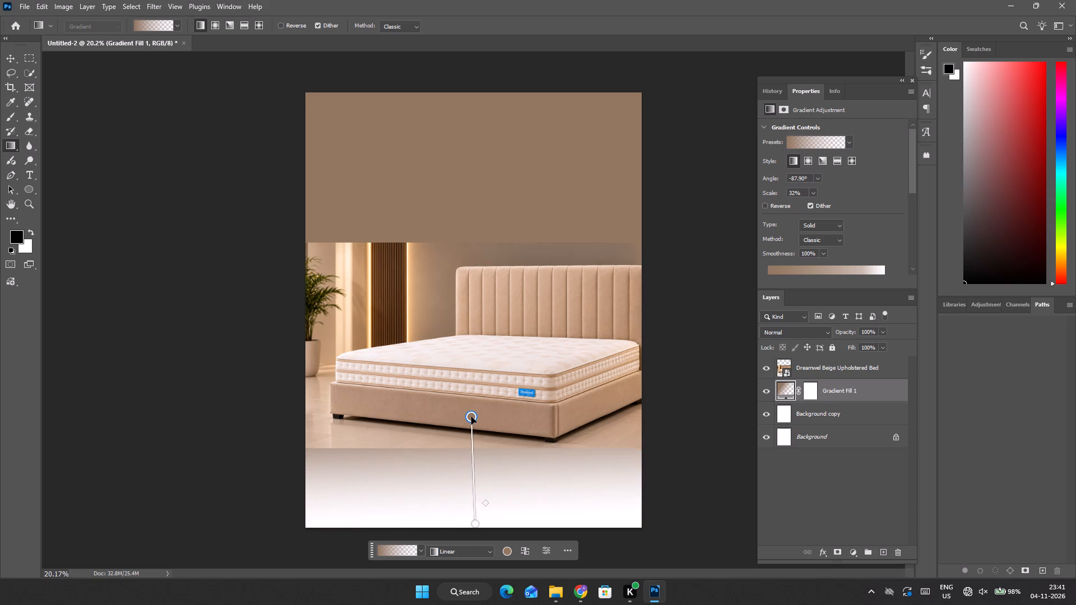
{"action": "left_click_drag", "start_coordinate": [471, 417], "coordinate": [470, 405]}
{"action": "left_click_drag", "start_coordinate": [470, 405], "coordinate": [475, 406]}
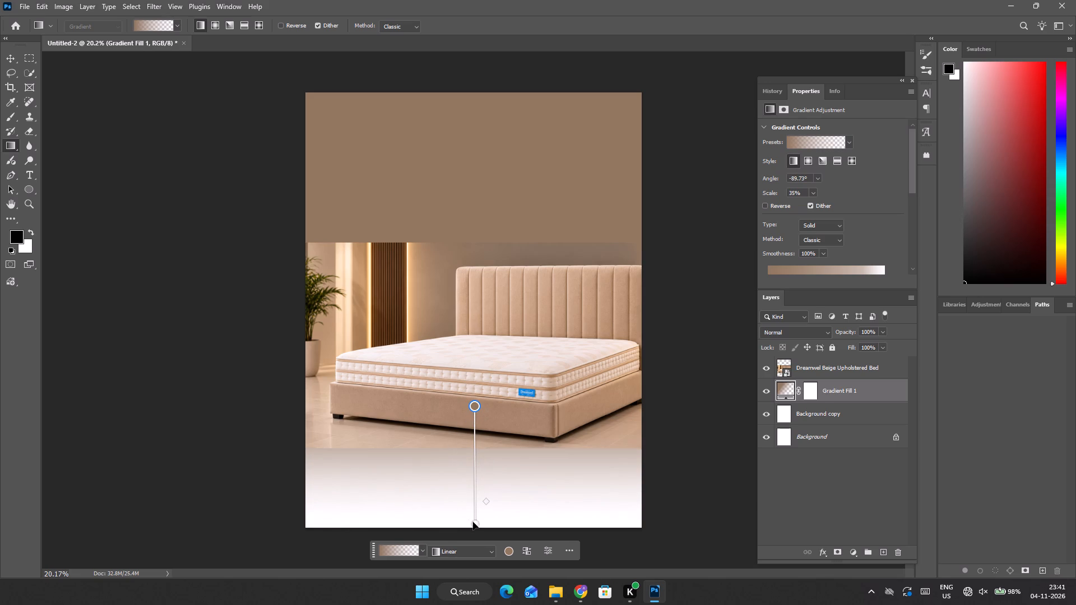
{"action": "left_click_drag", "start_coordinate": [475, 524], "coordinate": [476, 541]}
{"action": "left_click_drag", "start_coordinate": [476, 541], "coordinate": [476, 564]}
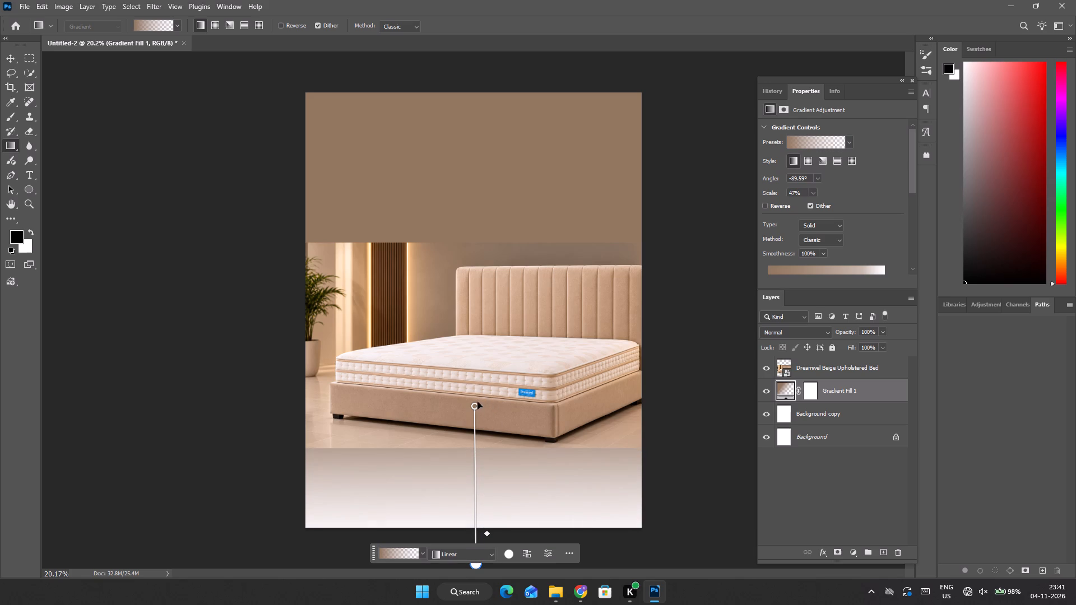
{"action": "left_click_drag", "start_coordinate": [475, 405], "coordinate": [476, 452]}
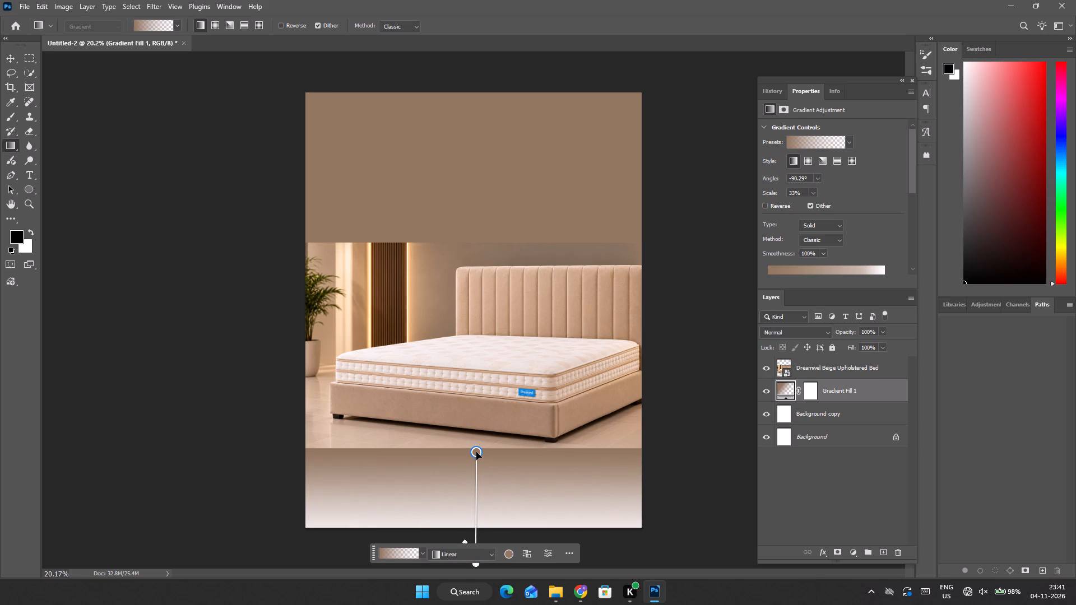
{"action": "left_click_drag", "start_coordinate": [476, 452], "coordinate": [476, 452]}
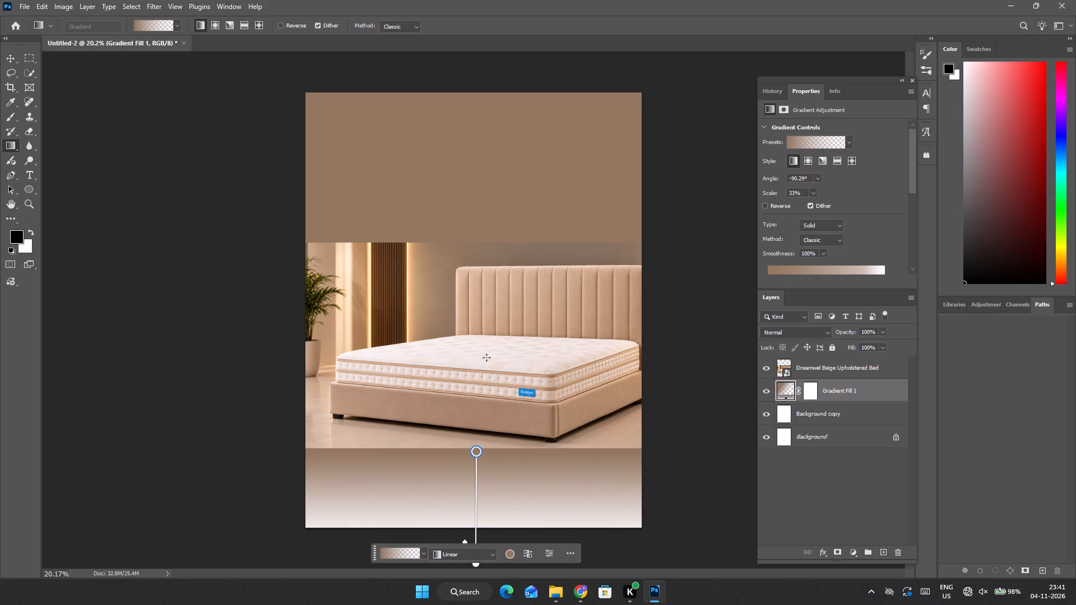
{"action": "left_click_drag", "start_coordinate": [476, 456], "coordinate": [479, 500]}
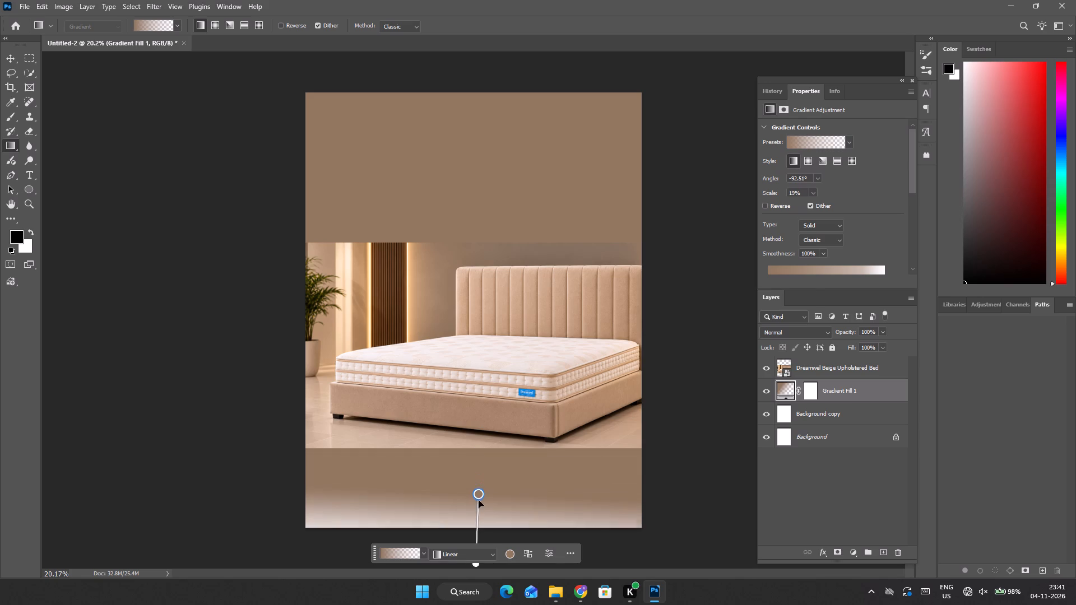
{"action": "left_click_drag", "start_coordinate": [479, 500], "coordinate": [476, 451]}
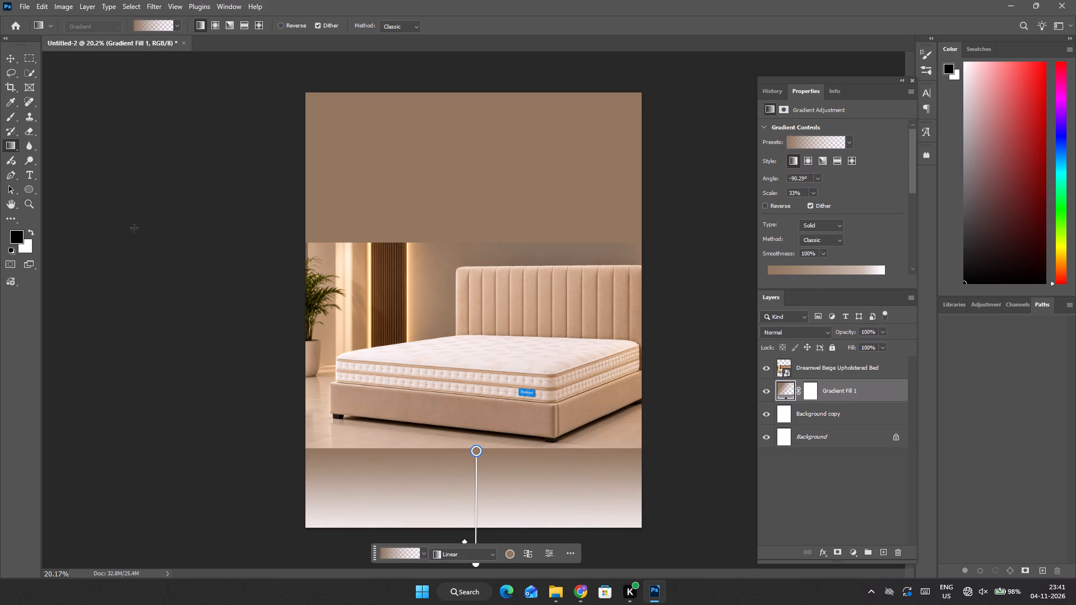
Shift the bed photo slightly left to about X -0.11 in, then deselect it.
{"action": "left_click", "coordinate": [13, 54]}
{"action": "left_click", "coordinate": [128, 205]}
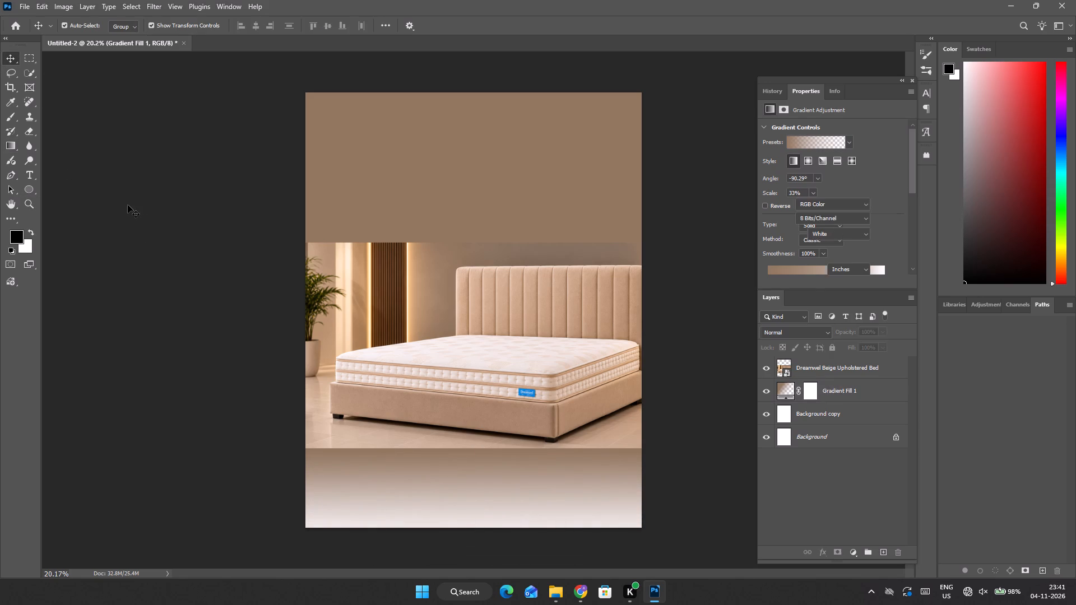
{"action": "left_click", "coordinate": [363, 272]}
{"action": "left_click_drag", "start_coordinate": [456, 319], "coordinate": [448, 320]}
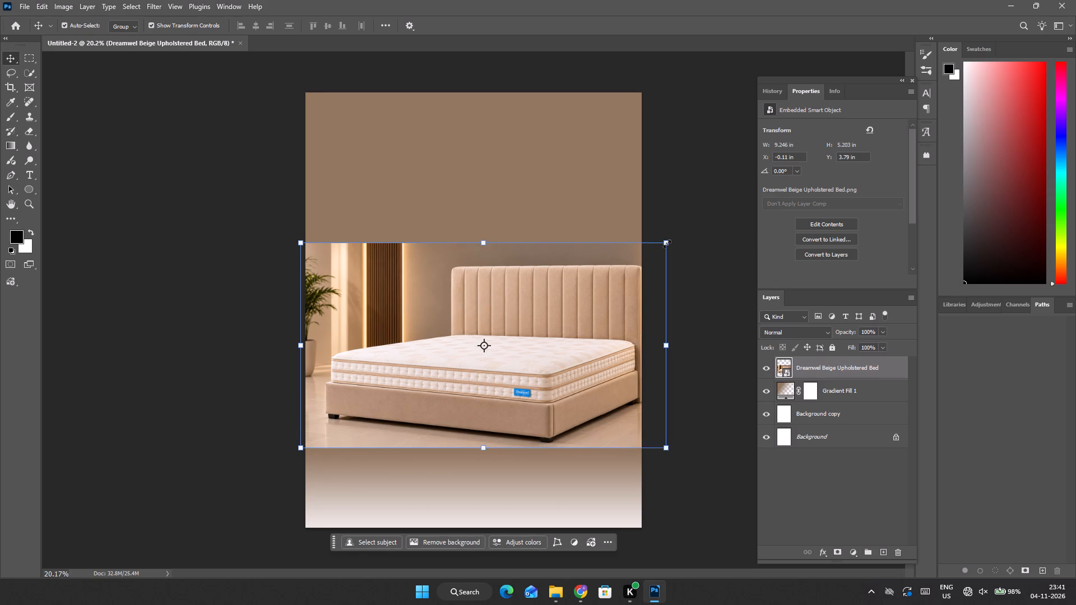
{"action": "left_click", "coordinate": [95, 209]}
Examine how the bed photo's top and bottom edges meet the gradient background at different magnifications.
{"action": "scroll", "coordinate": [309, 299], "scroll_direction": "up", "scroll_amount": 3, "text": "alt"}
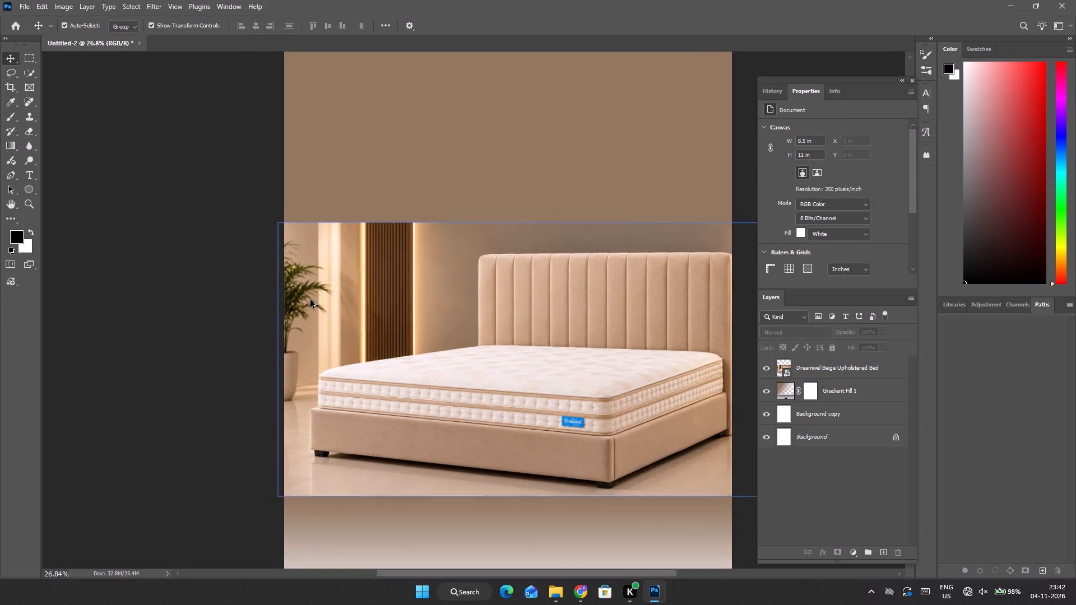
{"action": "scroll", "coordinate": [310, 300], "scroll_direction": "up", "scroll_amount": 2, "text": "alt"}
{"action": "scroll", "coordinate": [310, 300], "scroll_direction": "down", "scroll_amount": 6, "text": "alt"}
{"action": "left_click", "coordinate": [239, 331]}
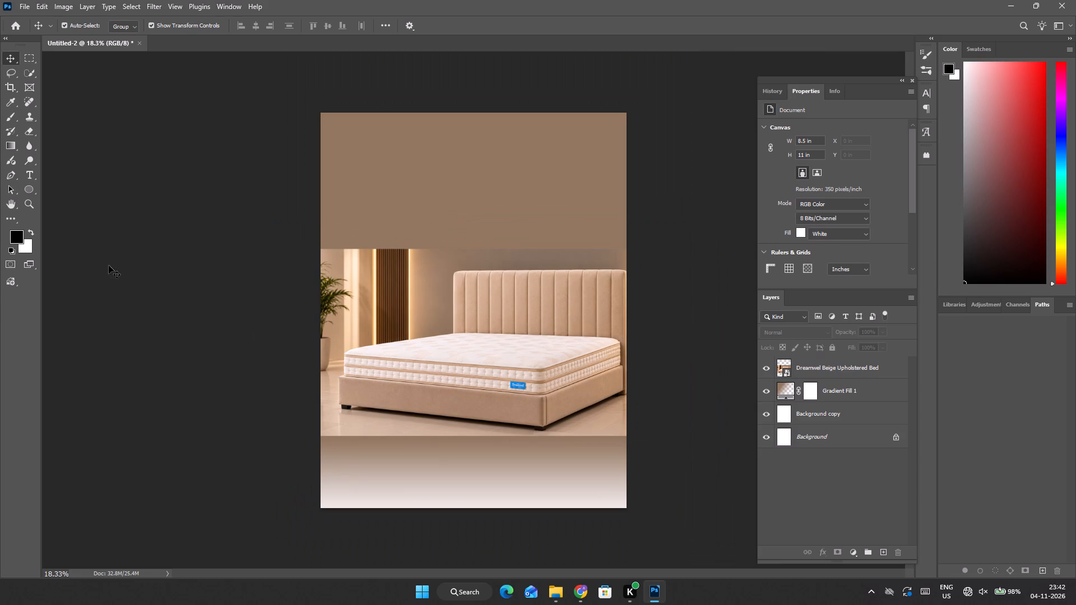
{"action": "scroll", "coordinate": [479, 412], "scroll_direction": "up", "scroll_amount": 3, "text": "alt"}
{"action": "scroll", "coordinate": [479, 412], "scroll_direction": "down", "scroll_amount": 5}
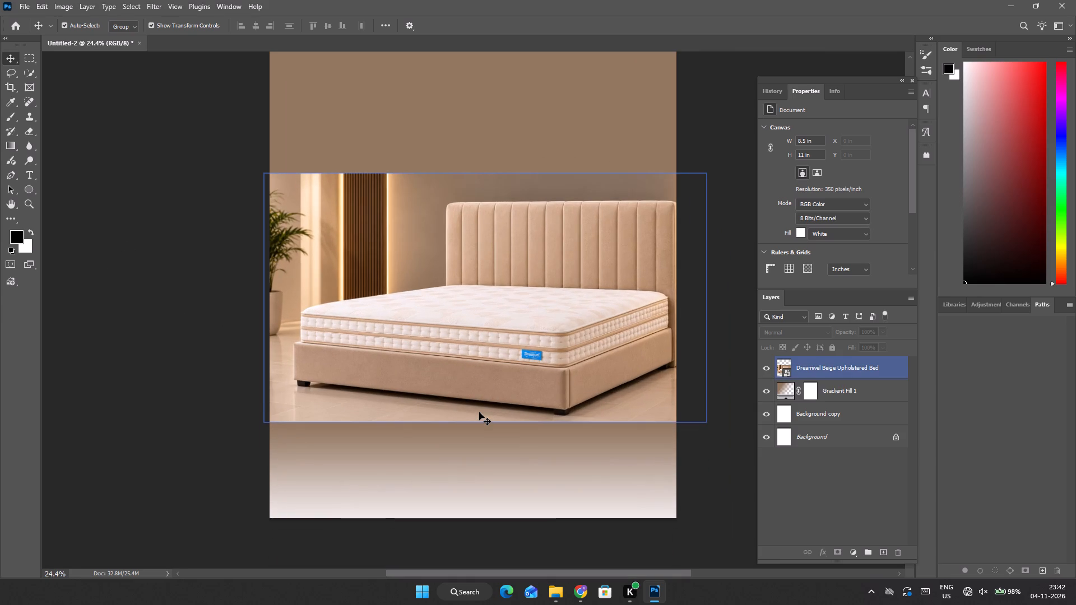
{"action": "scroll", "coordinate": [499, 307], "scroll_direction": "down", "scroll_amount": 1, "text": "alt"}
{"action": "scroll", "coordinate": [382, 305], "scroll_direction": "down", "scroll_amount": 1, "text": "alt"}
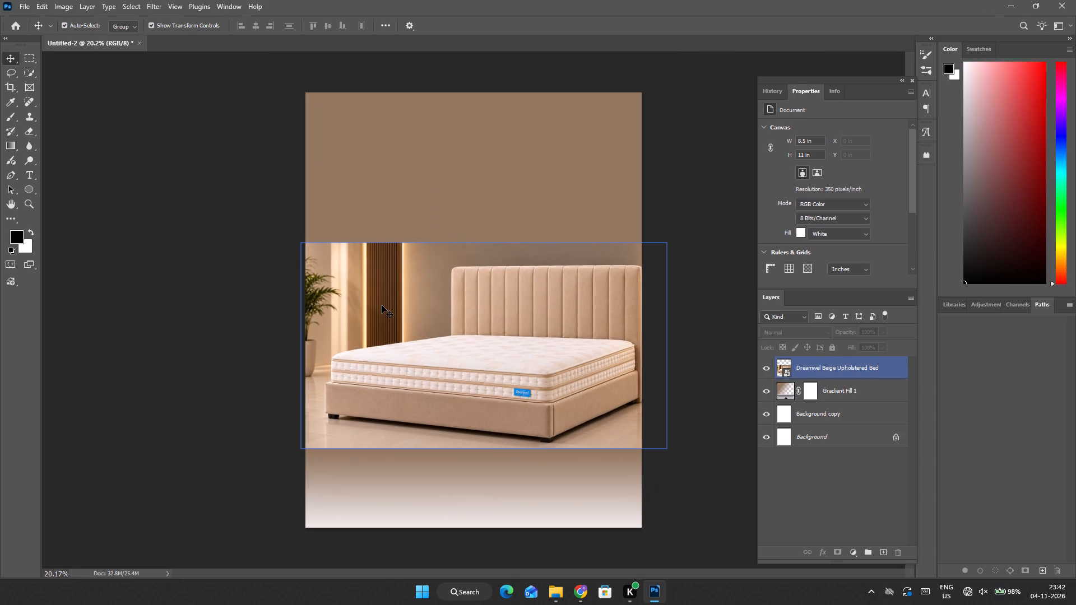
{"action": "left_click", "coordinate": [143, 253]}
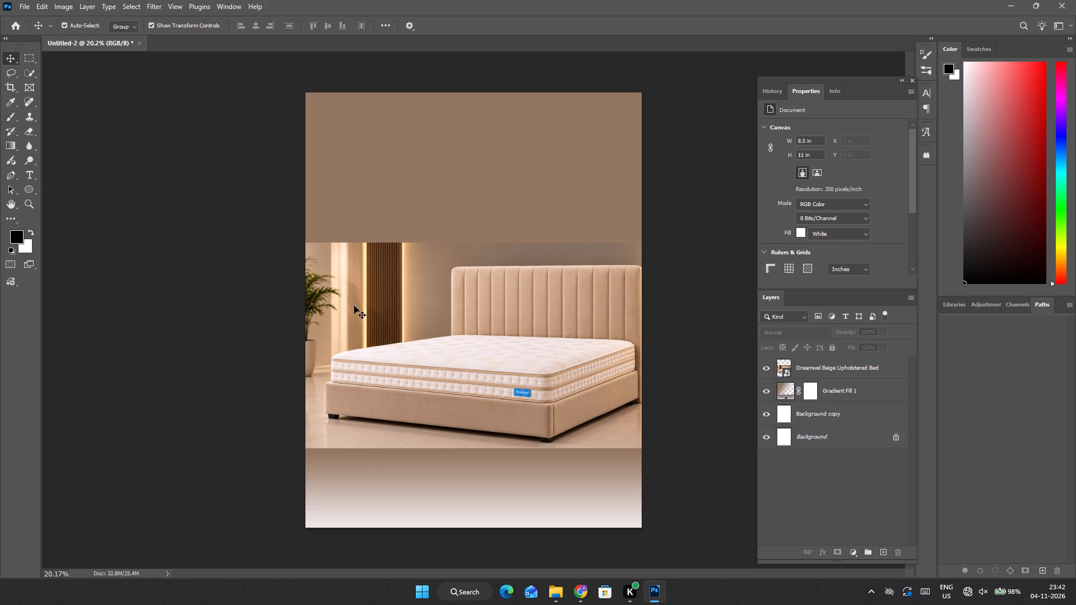
{"action": "left_click", "coordinate": [168, 277]}
{"action": "scroll", "coordinate": [465, 310], "scroll_direction": "up", "scroll_amount": 3}
{"action": "scroll", "coordinate": [465, 310], "scroll_direction": "down", "scroll_amount": 4, "text": "alt"}
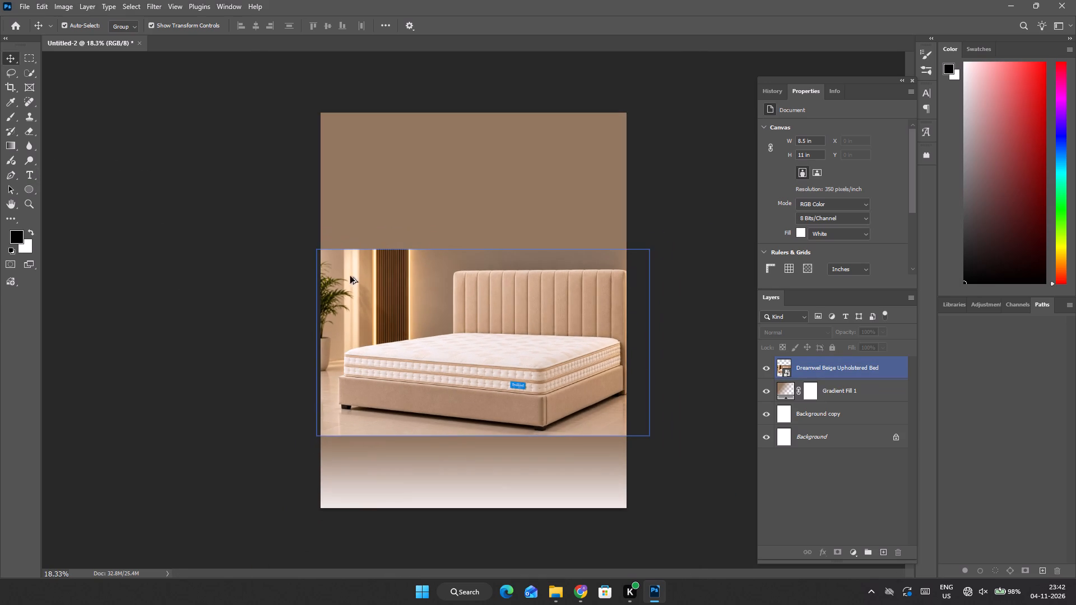
{"action": "left_click", "coordinate": [240, 259]}
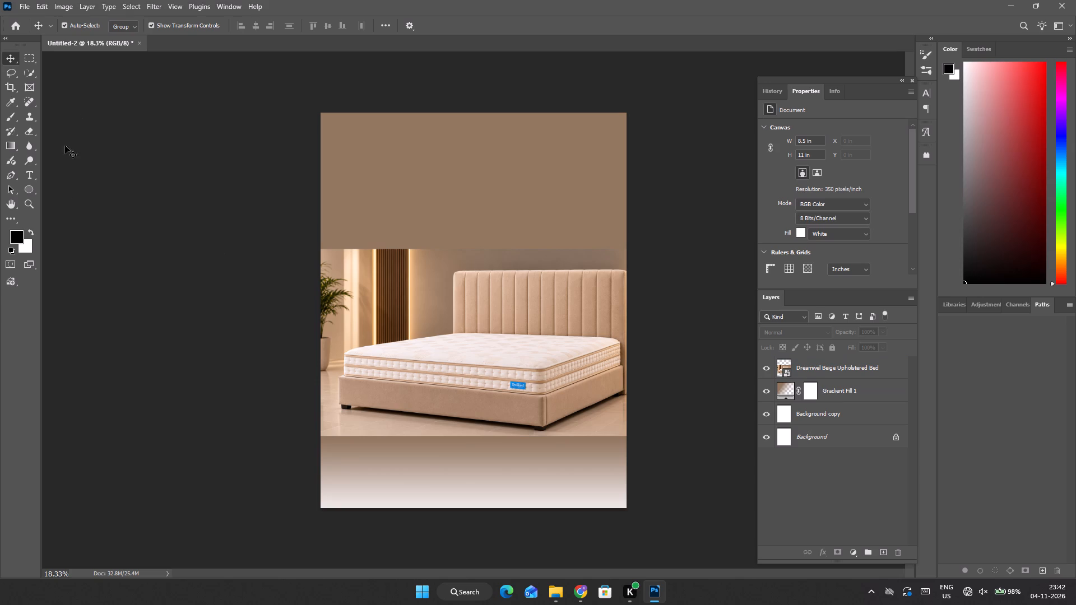
{"action": "left_click", "coordinate": [271, 301]}
{"action": "scroll", "coordinate": [440, 317], "scroll_direction": "up", "scroll_amount": 2, "text": "alt"}
{"action": "scroll", "coordinate": [440, 317], "scroll_direction": "down", "scroll_amount": 1, "text": "alt"}
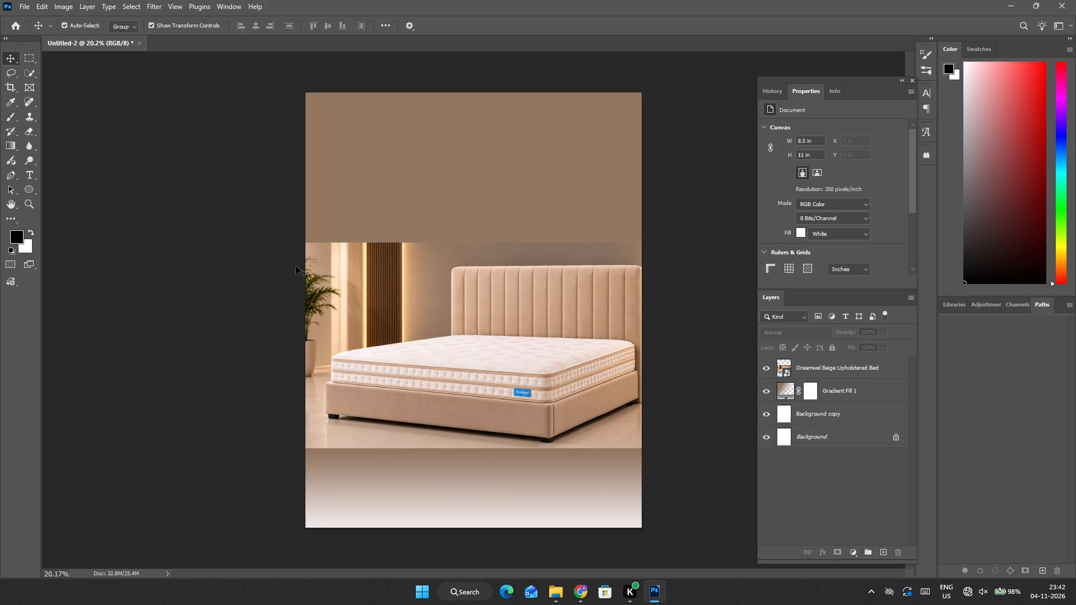
{"action": "scroll", "coordinate": [436, 338], "scroll_direction": "up", "scroll_amount": 1, "text": "alt"}
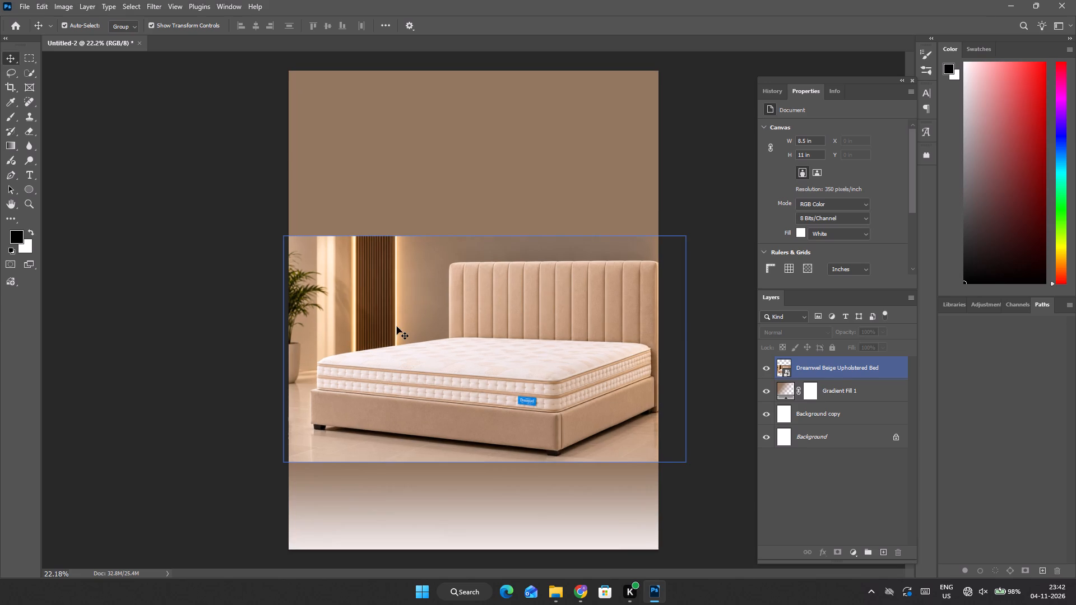
{"action": "left_click", "coordinate": [185, 262]}
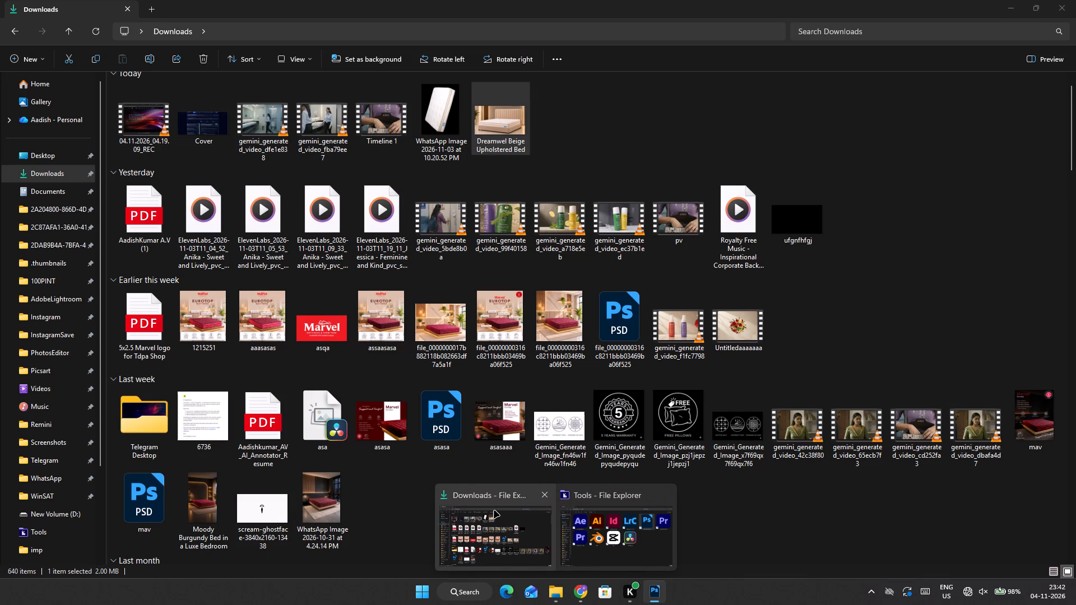
Switch to the Downloads folder in File Explorer and bring the red Marvel logo image "asqa" toward the poster.
{"action": "left_click", "coordinate": [514, 547]}
{"action": "left_click", "coordinate": [336, 330]}
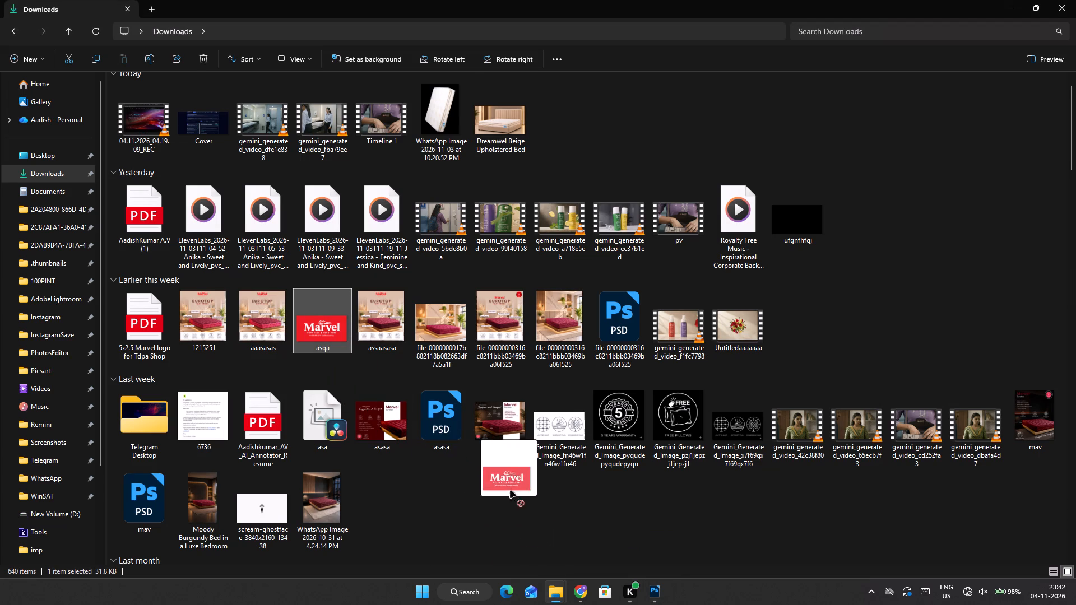
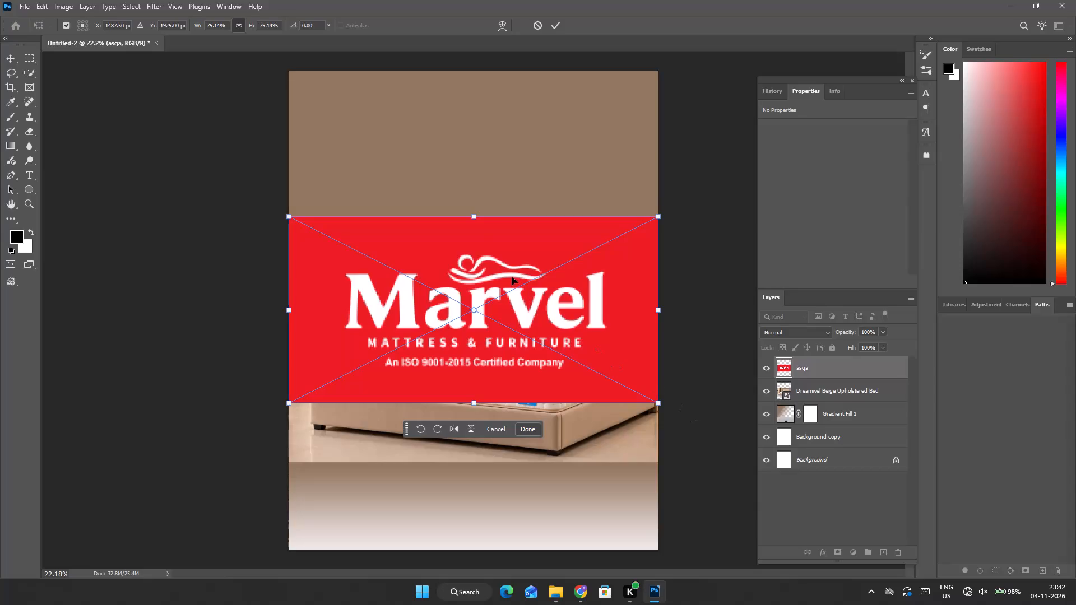
Accept the pending placement of the red Marvel logo image and delete it from the poster.
{"action": "left_click", "coordinate": [554, 24]}
{"action": "key", "text": "BackSpace"}
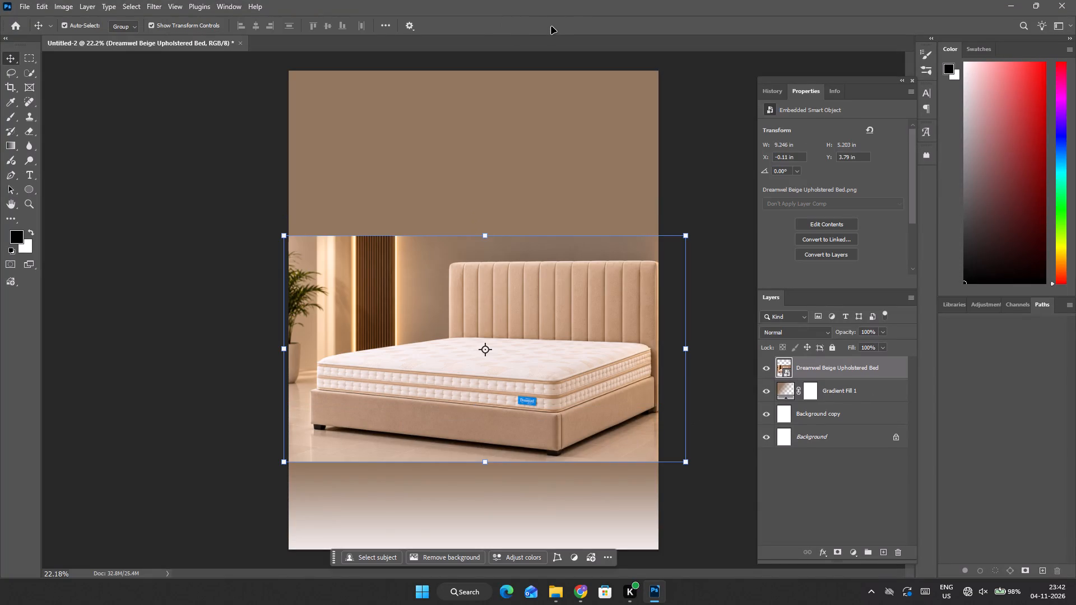
Fetch the Marvel logo image "asqa" from the Downloads folder and open it as a separate document.
{"action": "left_click", "coordinate": [555, 591]}
{"action": "left_click", "coordinate": [530, 569]}
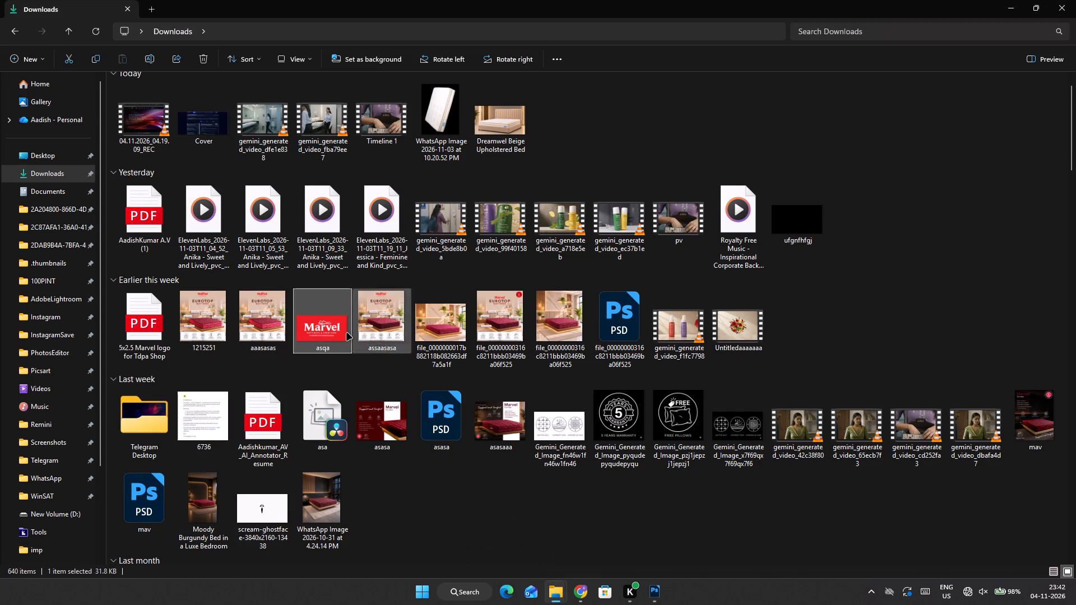
{"action": "left_click_drag", "start_coordinate": [323, 314], "coordinate": [470, 159]}
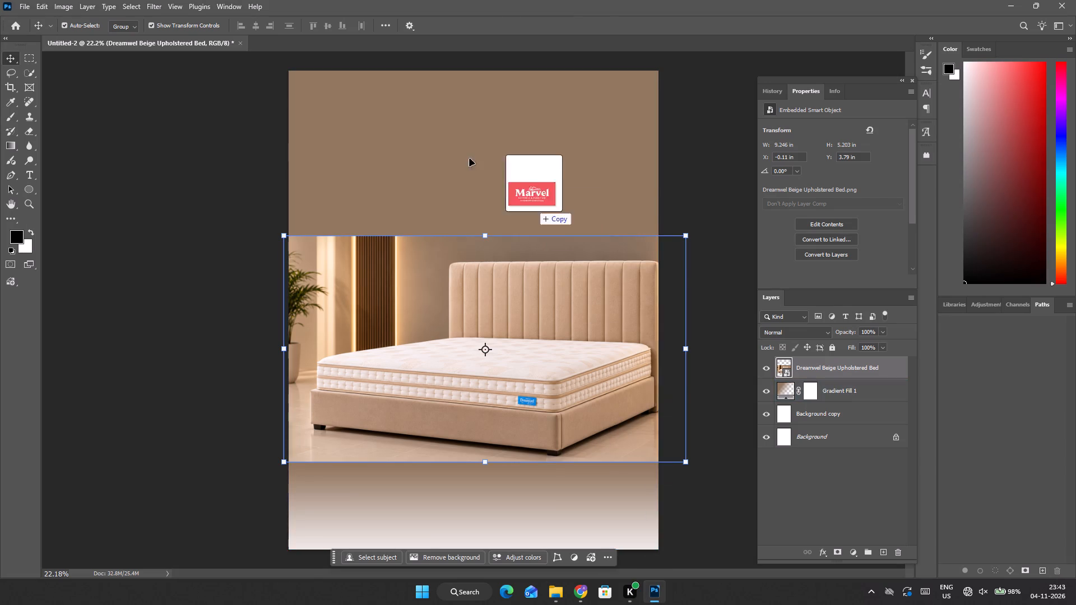
{"action": "left_click_drag", "start_coordinate": [470, 159], "coordinate": [322, 45]}
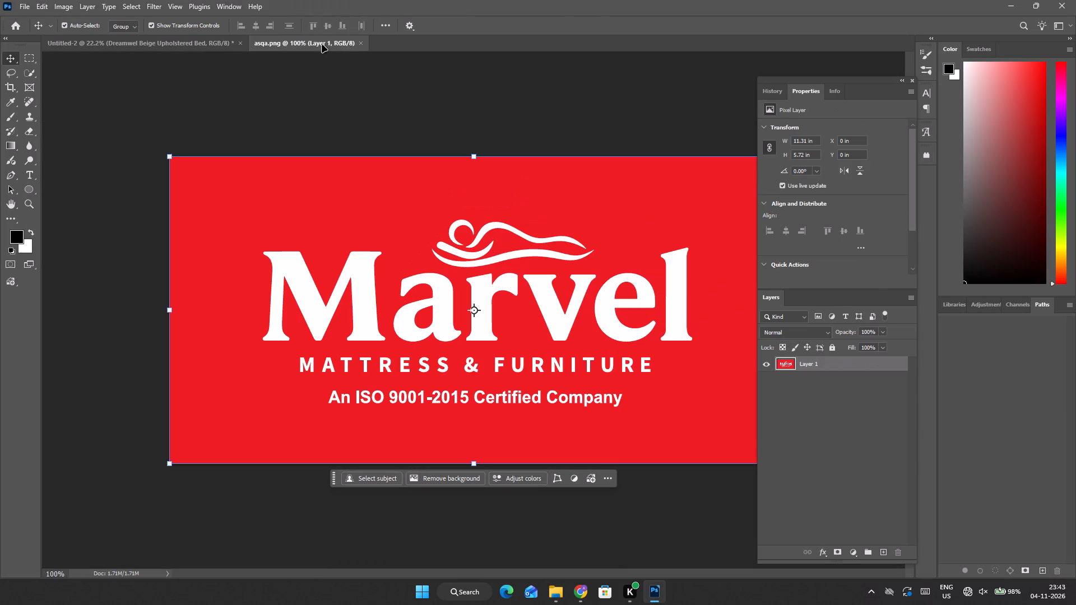
Select the white Marvel lettering with Select Subject and transfer the selection from the red logo image into the poster document.
{"action": "scroll", "coordinate": [573, 324], "scroll_direction": "down", "scroll_amount": 1, "text": "alt"}
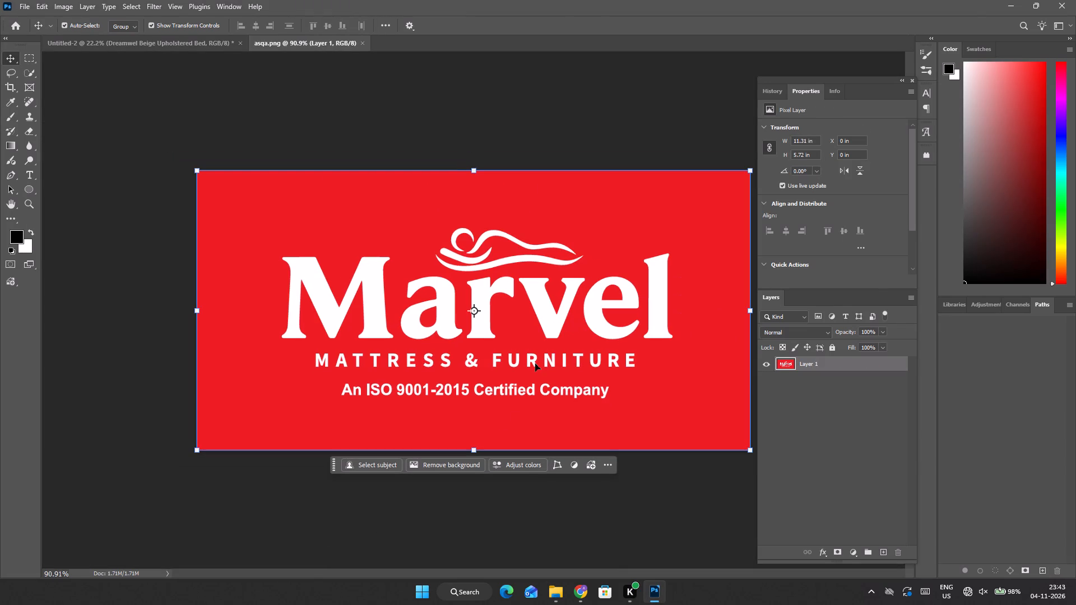
{"action": "left_click", "coordinate": [379, 467]}
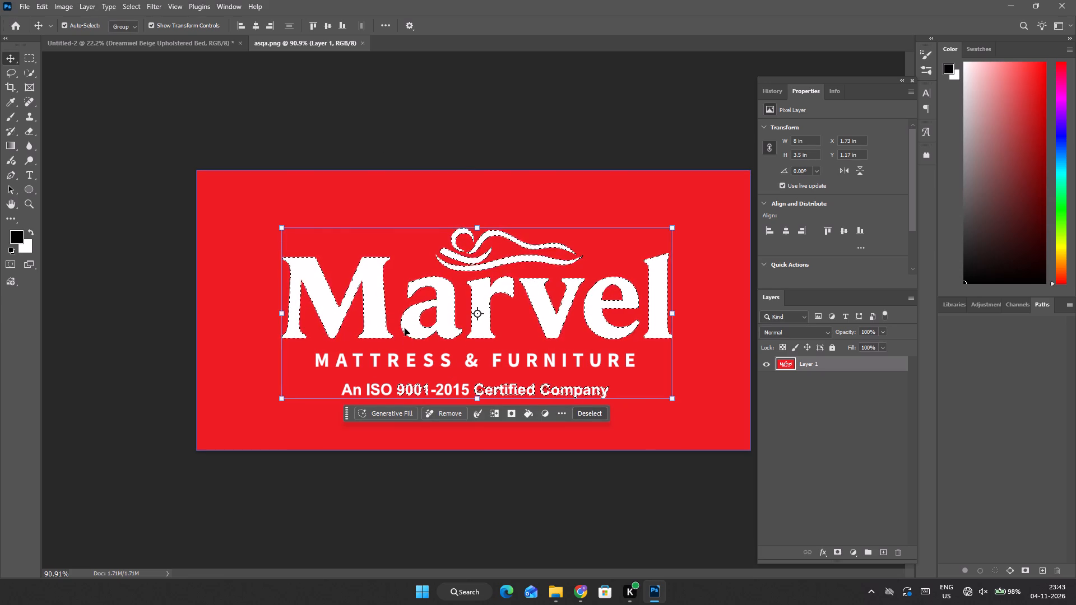
{"action": "left_click_drag", "start_coordinate": [379, 292], "coordinate": [294, 230]}
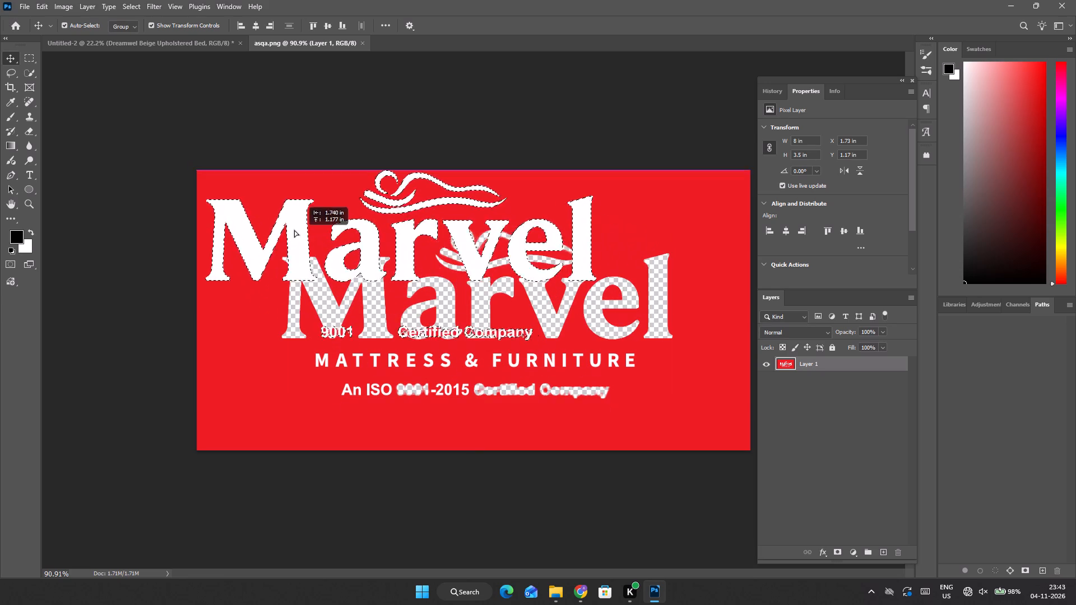
{"action": "left_click_drag", "start_coordinate": [294, 230], "coordinate": [535, 147]}
{"action": "left_click_drag", "start_coordinate": [579, 151], "coordinate": [591, 114]}
Position the Marvel logo centred near the top of the poster, at about X 3.15 in, Y 0.59 in.
{"action": "scroll", "coordinate": [591, 155], "scroll_direction": "up", "scroll_amount": 3, "text": "alt"}
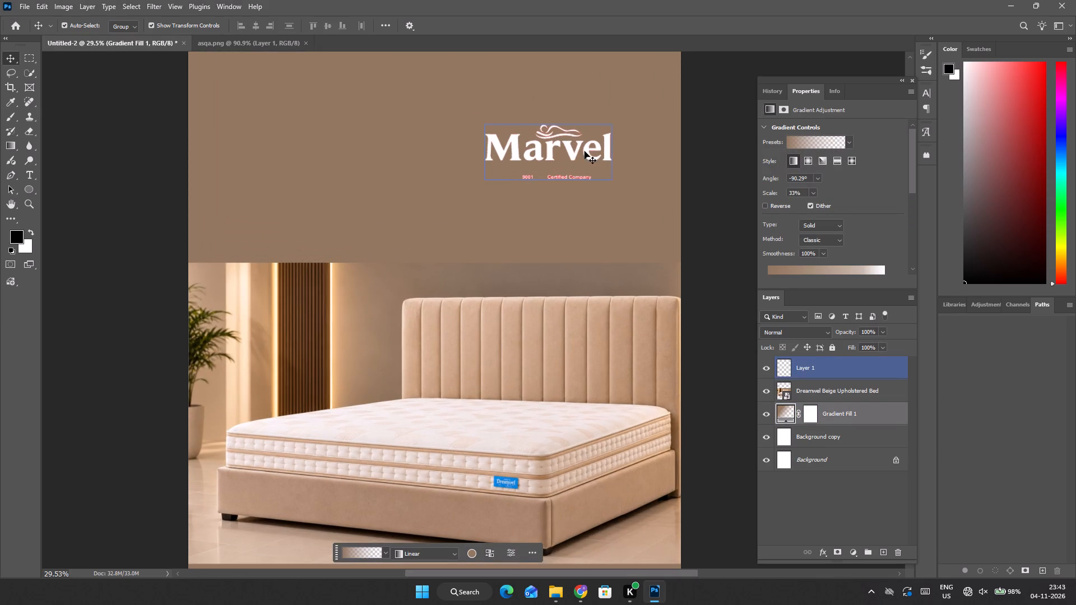
{"action": "left_click_drag", "start_coordinate": [567, 142], "coordinate": [621, 83]}
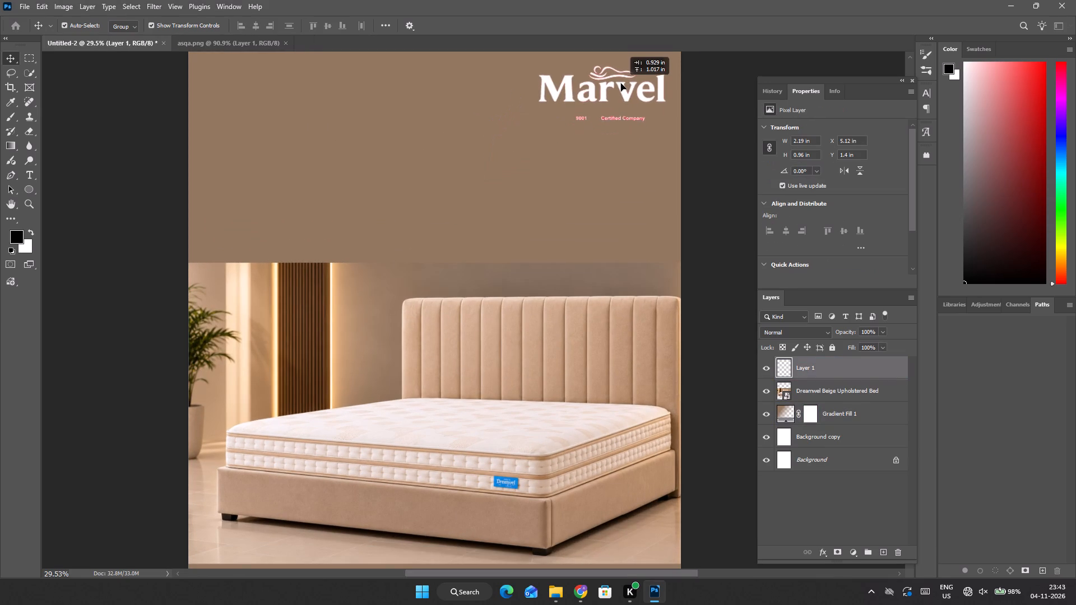
{"action": "left_click_drag", "start_coordinate": [621, 83], "coordinate": [452, 95]}
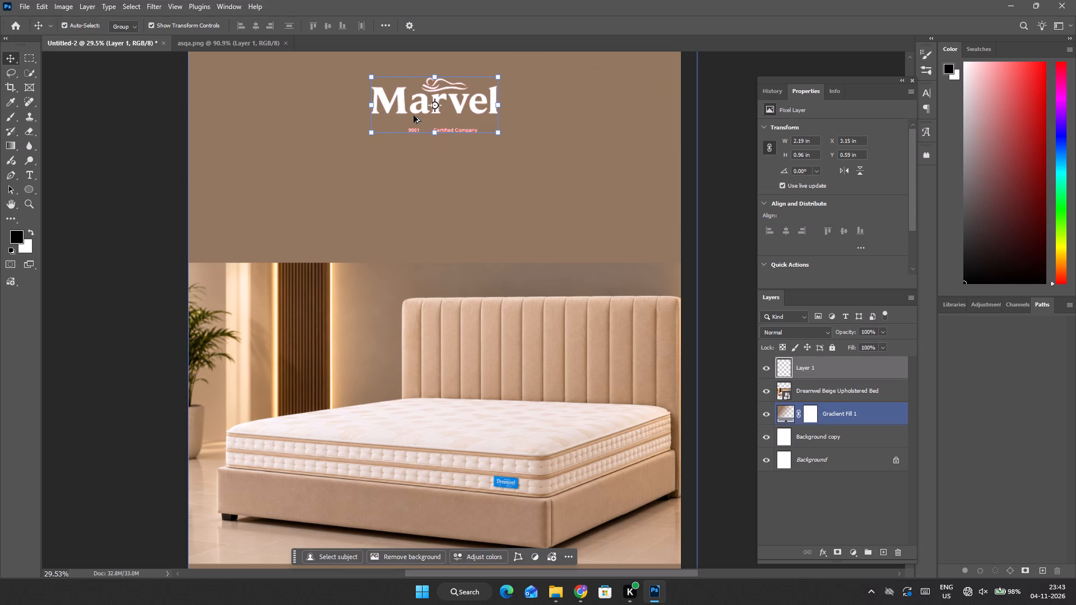
{"action": "scroll", "coordinate": [414, 115], "scroll_direction": "up", "scroll_amount": 1, "text": "alt"}
{"action": "scroll", "coordinate": [414, 115], "scroll_direction": "down", "scroll_amount": 3, "text": "alt"}
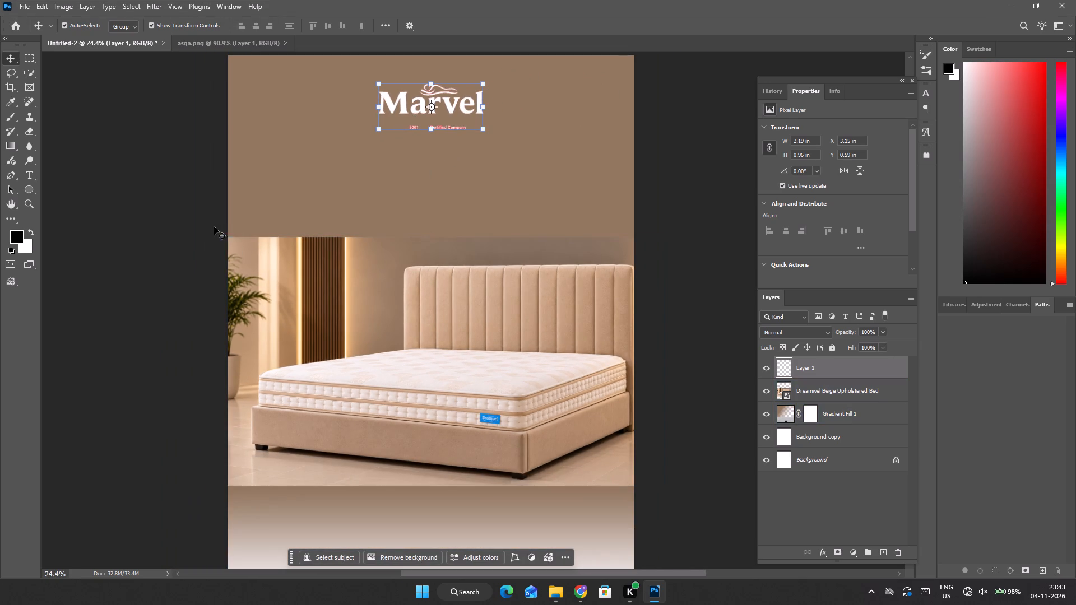
Set the Marvel logo layer's blend mode to Color Dodge and deselect the layer.
{"action": "left_click", "coordinate": [803, 331]}
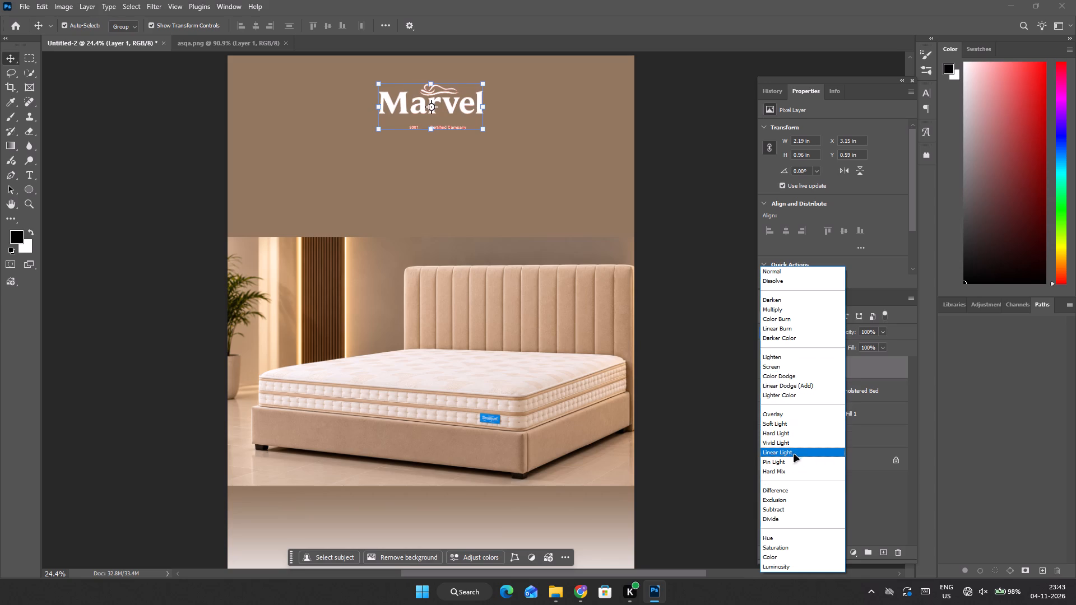
{"action": "left_click", "coordinate": [791, 376]}
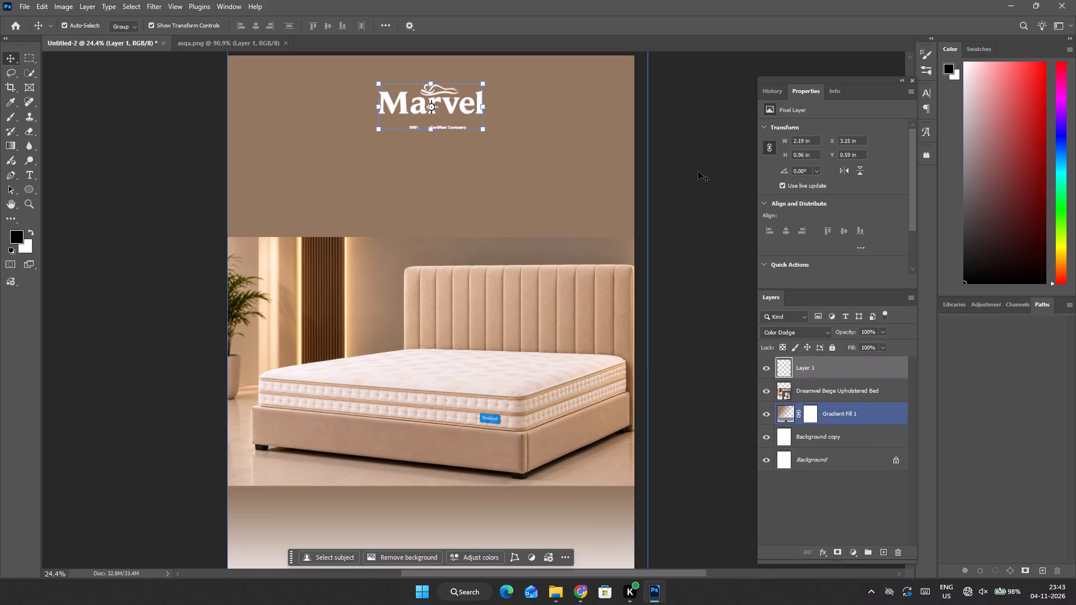
{"action": "left_click", "coordinate": [698, 171]}
Erase the leftover "9001" and "Certified Company" text beneath the Marvel wordmark with the Eraser, and deselect the layer.
{"action": "scroll", "coordinate": [290, 276], "scroll_direction": "down", "scroll_amount": 3, "text": "alt"}
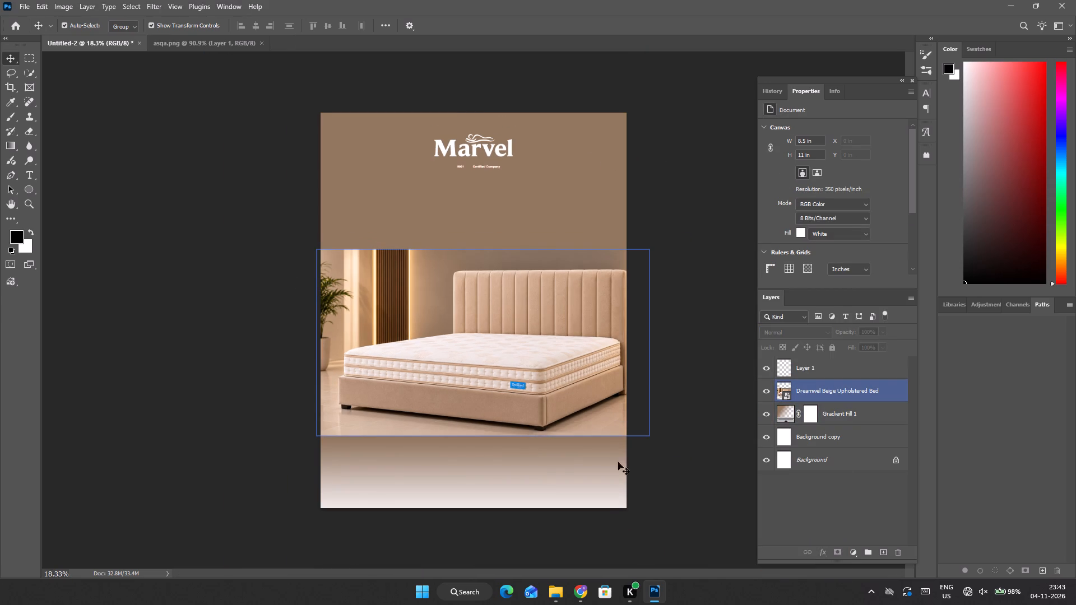
{"action": "scroll", "coordinate": [618, 471], "scroll_direction": "up", "scroll_amount": 1, "text": "alt"}
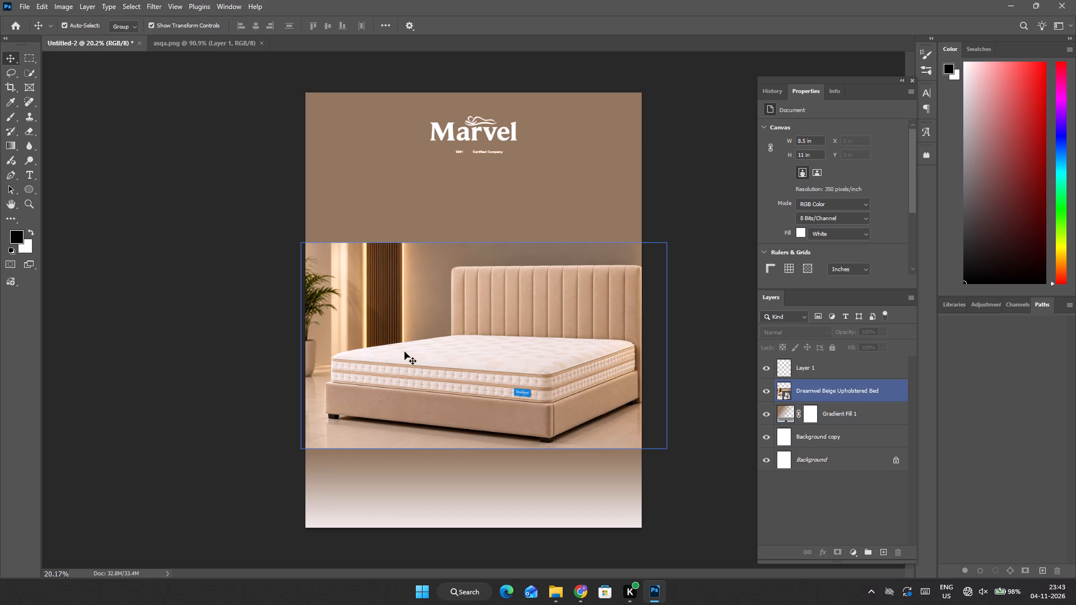
{"action": "scroll", "coordinate": [440, 204], "scroll_direction": "up", "scroll_amount": 4, "text": "alt"}
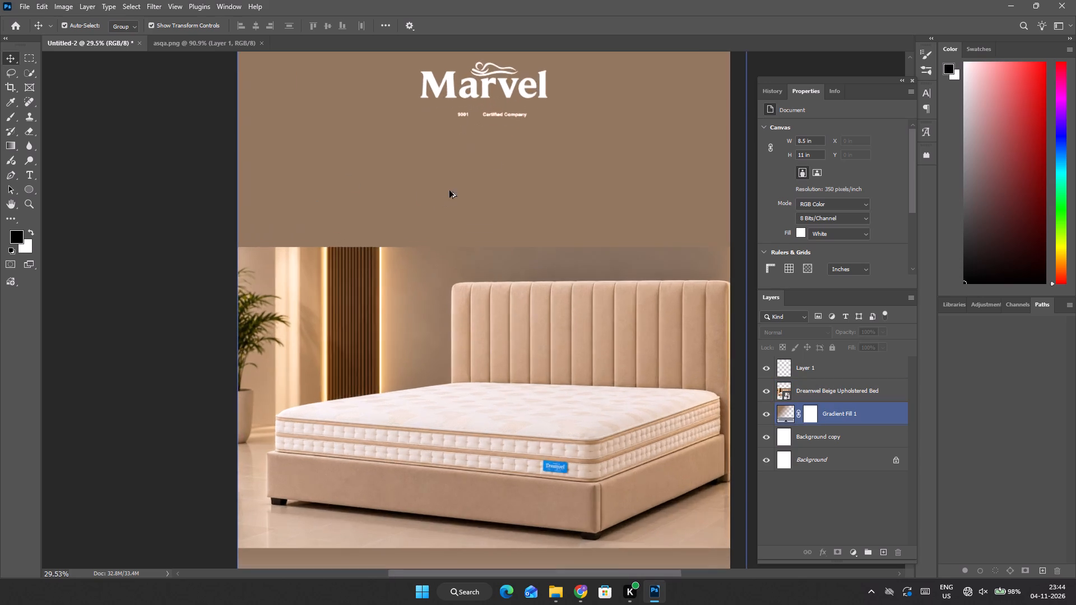
{"action": "scroll", "coordinate": [494, 157], "scroll_direction": "up", "scroll_amount": 3, "text": "alt"}
{"action": "scroll", "coordinate": [579, 121], "scroll_direction": "up", "scroll_amount": 10}
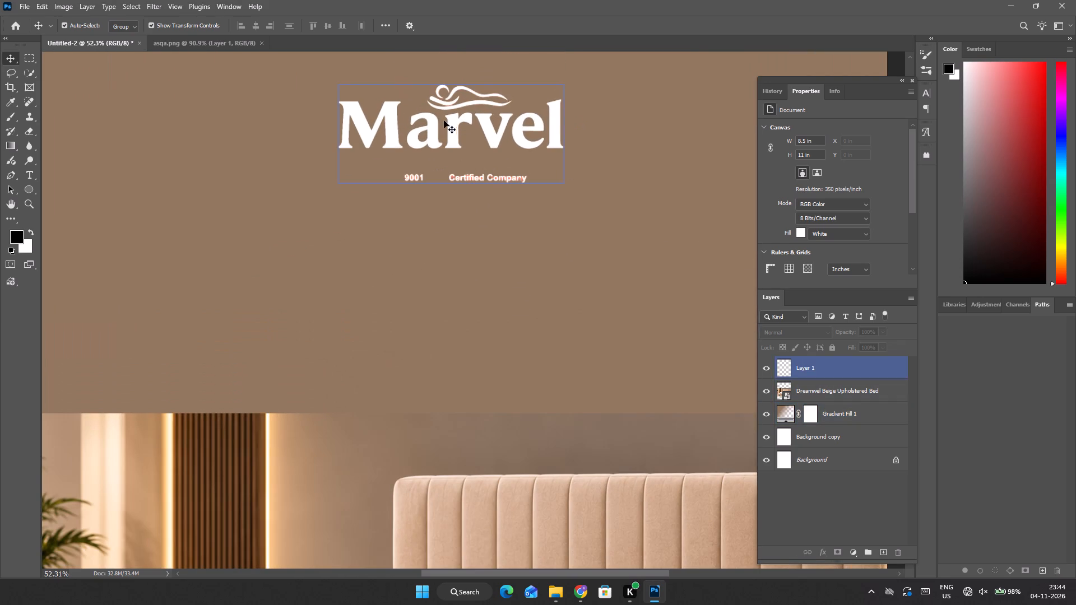
{"action": "left_click", "coordinate": [458, 130]}
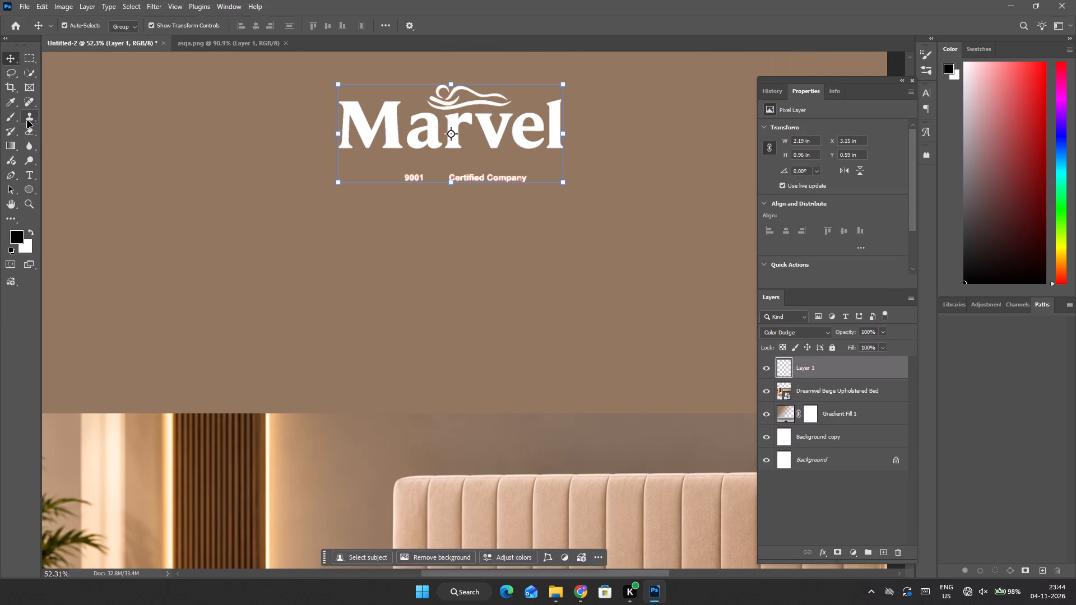
{"action": "left_click", "coordinate": [34, 135]}
{"action": "left_click_drag", "start_coordinate": [391, 177], "coordinate": [412, 177]}
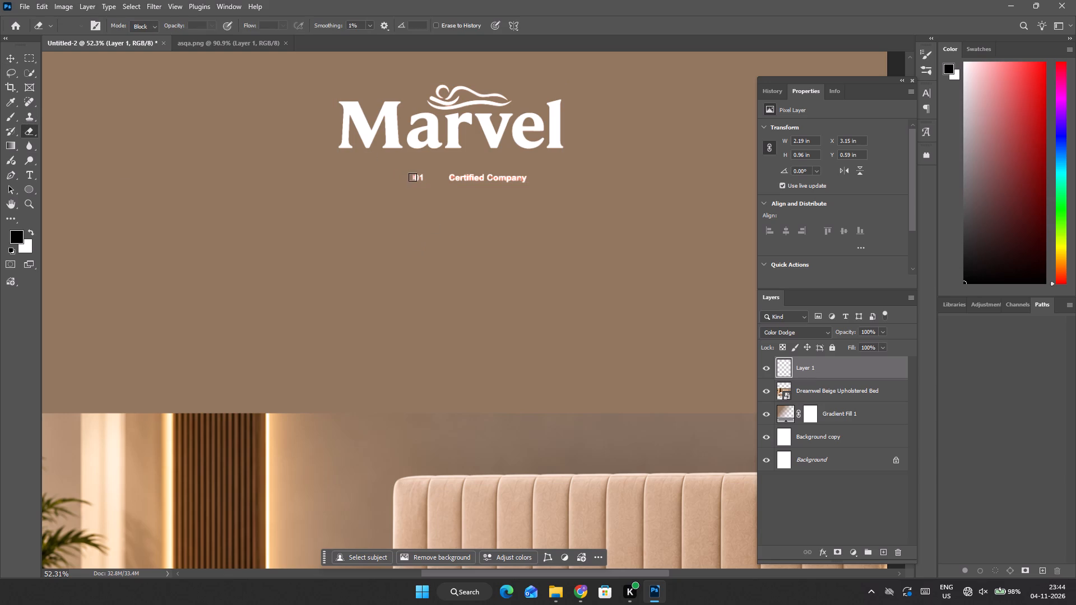
{"action": "left_click_drag", "start_coordinate": [412, 177], "coordinate": [507, 181]}
{"action": "left_click_drag", "start_coordinate": [507, 181], "coordinate": [542, 181]}
{"action": "scroll", "coordinate": [327, 184], "scroll_direction": "down", "scroll_amount": 5, "text": "alt"}
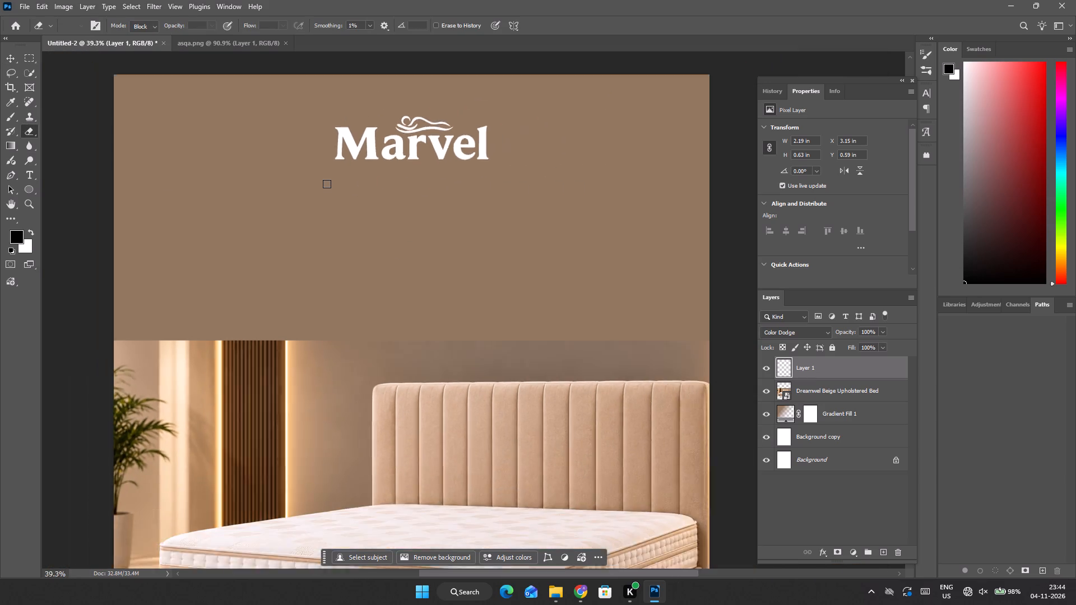
{"action": "scroll", "coordinate": [316, 208], "scroll_direction": "down", "scroll_amount": 3, "text": "alt"}
{"action": "left_click", "coordinate": [10, 63]}
{"action": "left_click", "coordinate": [96, 218]}
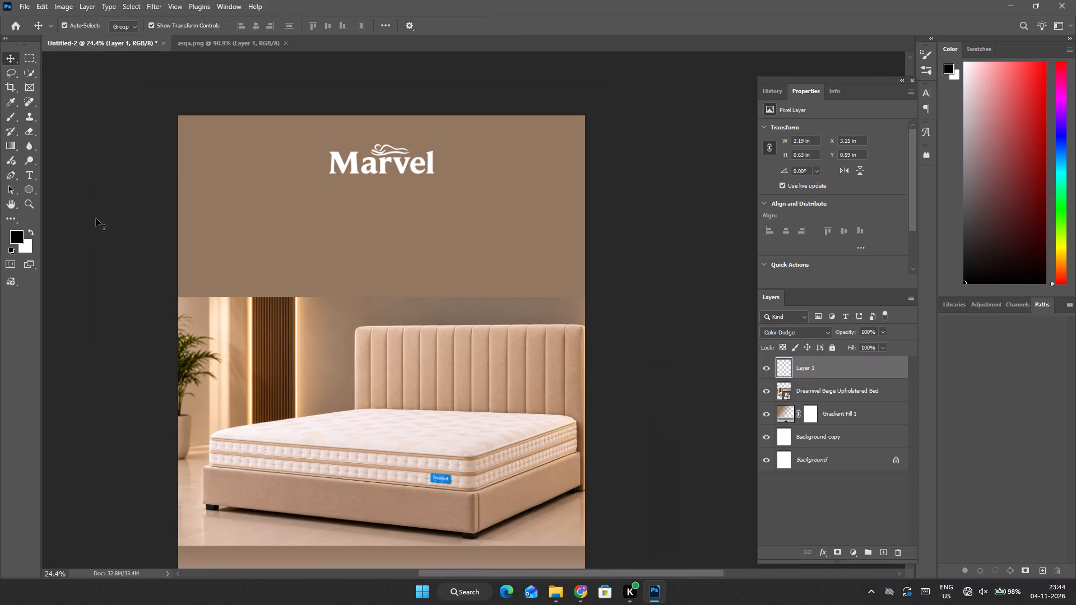
Examine the overall poster layout of logo, bed photo and gradient at different magnifications.
{"action": "scroll", "coordinate": [143, 270], "scroll_direction": "down", "scroll_amount": 2, "text": "alt"}
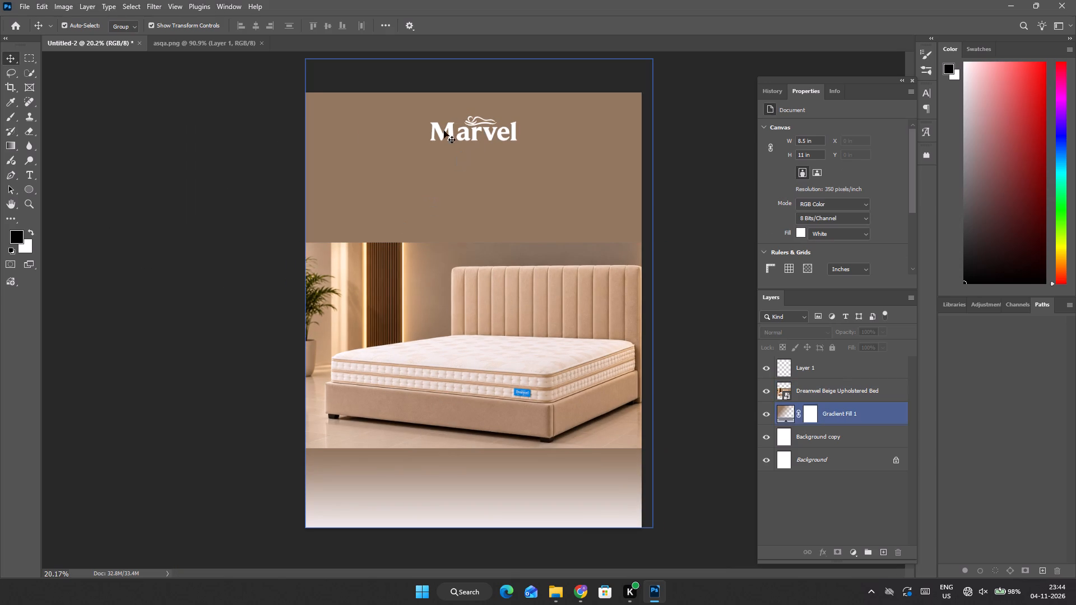
{"action": "left_click", "coordinate": [136, 248]}
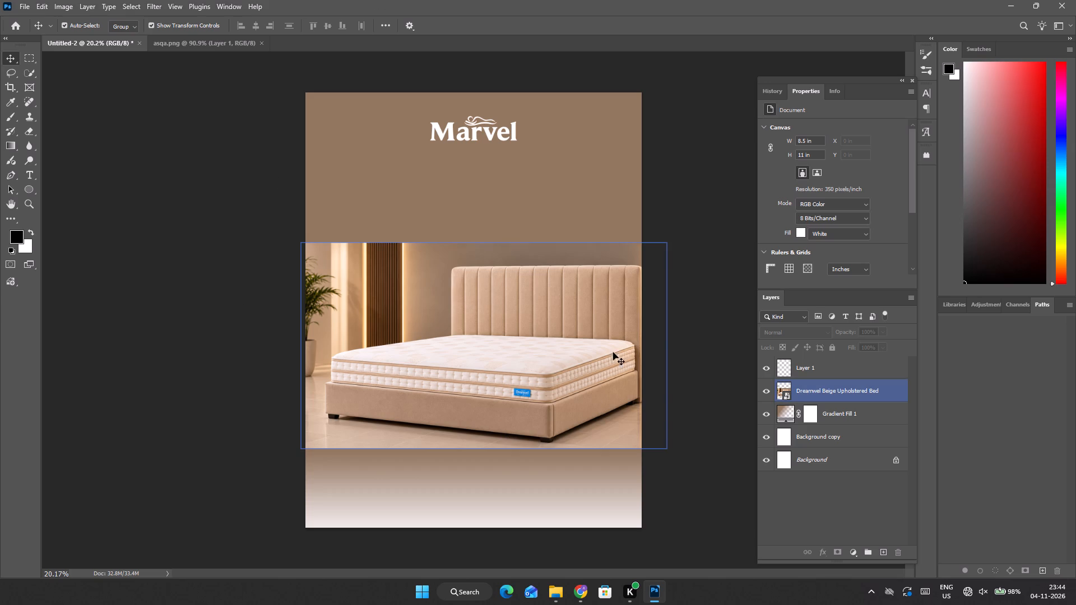
{"action": "left_click", "coordinate": [203, 433]}
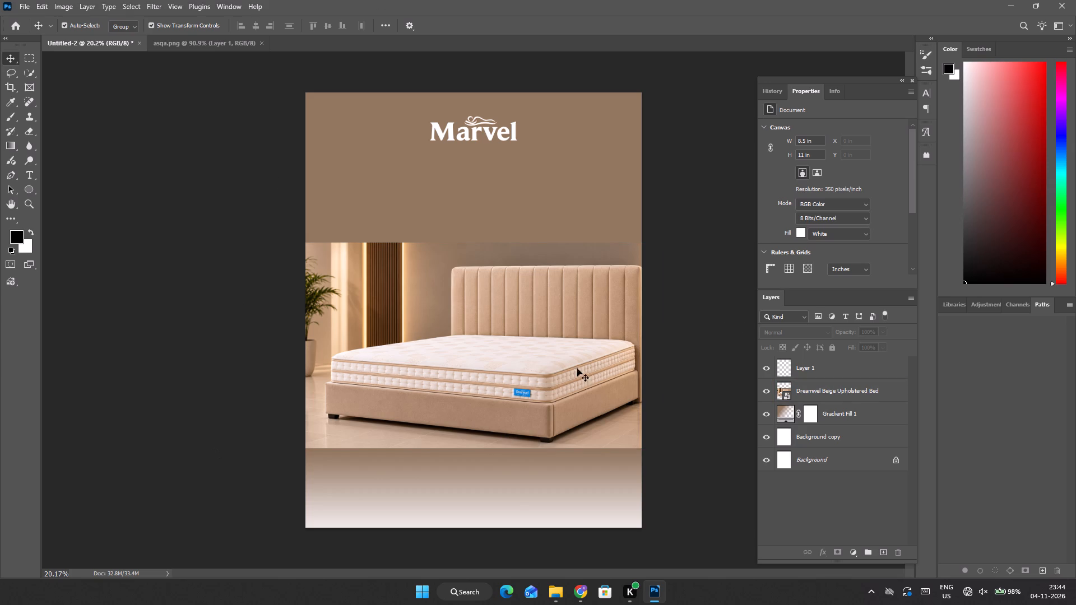
{"action": "scroll", "coordinate": [657, 332], "scroll_direction": "up", "scroll_amount": 2, "text": "alt"}
{"action": "scroll", "coordinate": [657, 332], "scroll_direction": "down", "scroll_amount": 2, "text": "alt"}
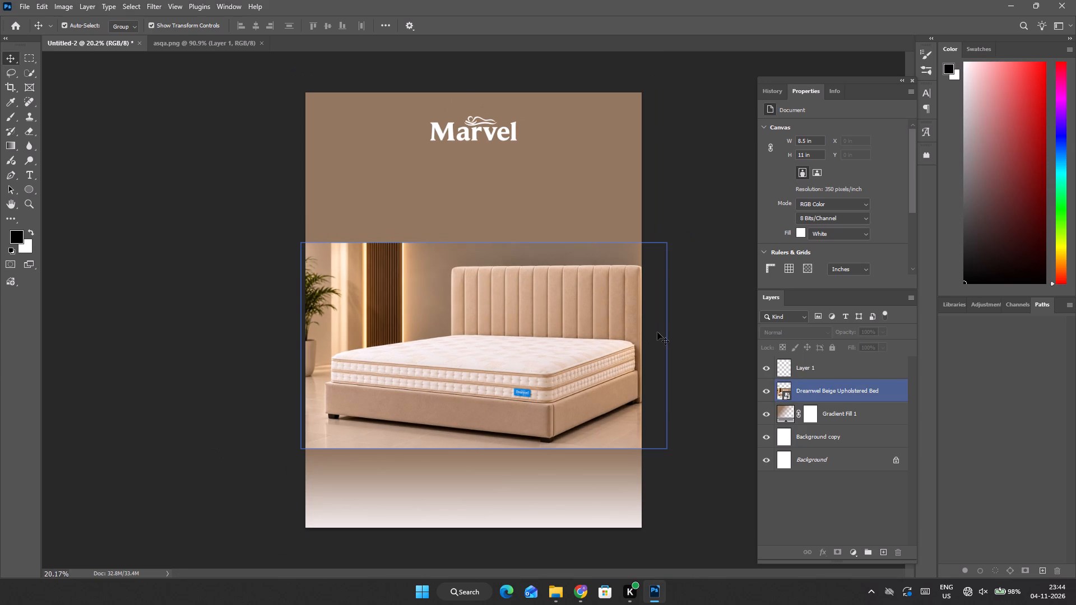
{"action": "scroll", "coordinate": [657, 332], "scroll_direction": "up", "scroll_amount": 1, "text": "alt"}
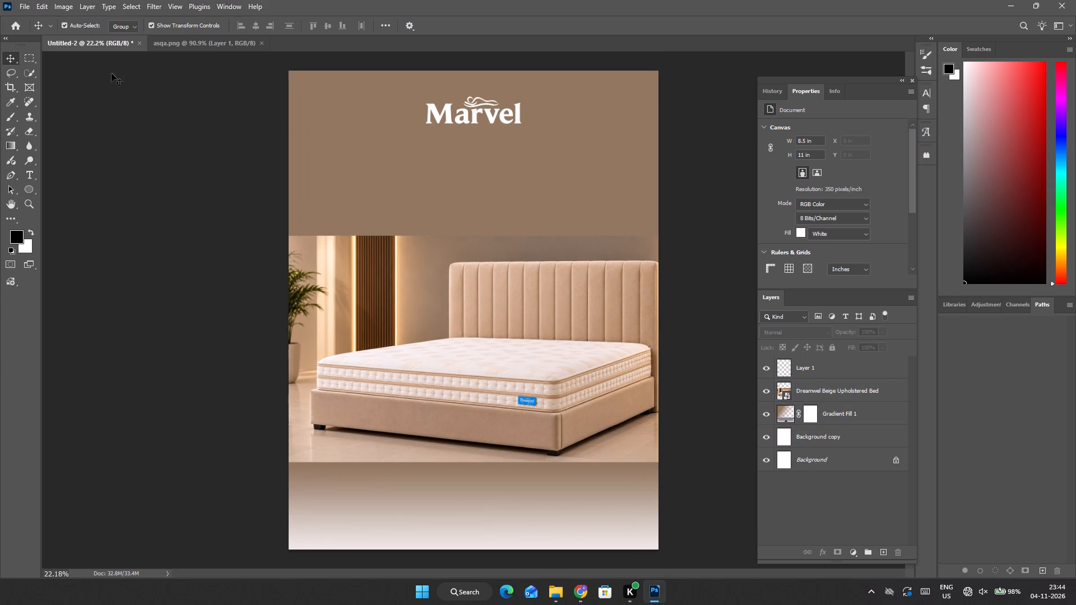
{"action": "scroll", "coordinate": [275, 249], "scroll_direction": "down", "scroll_amount": 4}
{"action": "scroll", "coordinate": [414, 267], "scroll_direction": "down", "scroll_amount": 1, "text": "alt"}
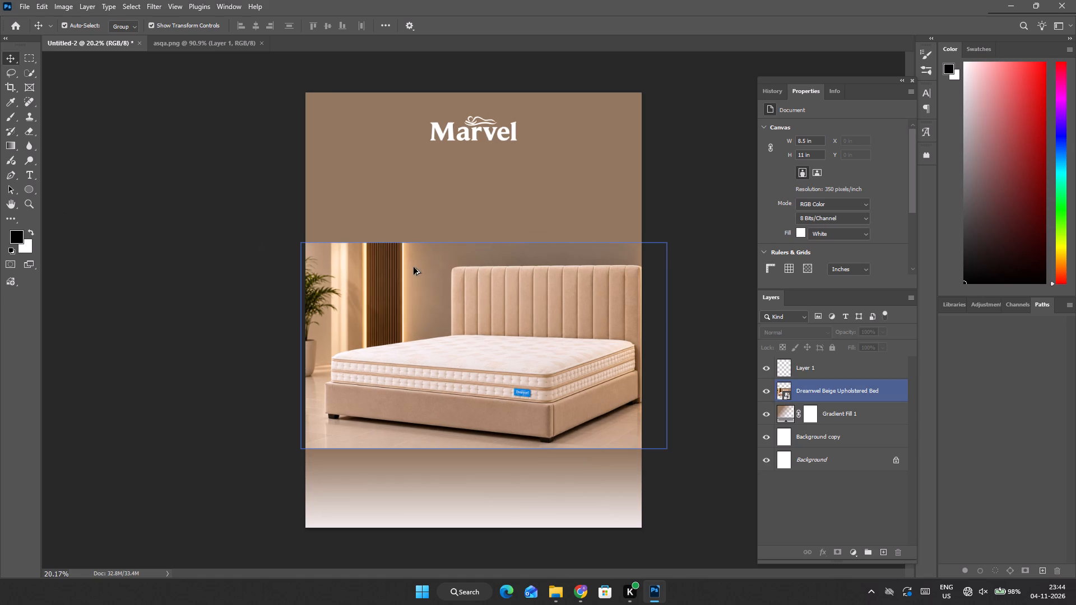
{"action": "scroll", "coordinate": [576, 284], "scroll_direction": "up", "scroll_amount": 1, "text": "alt"}
{"action": "scroll", "coordinate": [583, 291], "scroll_direction": "down", "scroll_amount": 2}
{"action": "scroll", "coordinate": [569, 385], "scroll_direction": "up", "scroll_amount": 1, "text": "alt"}
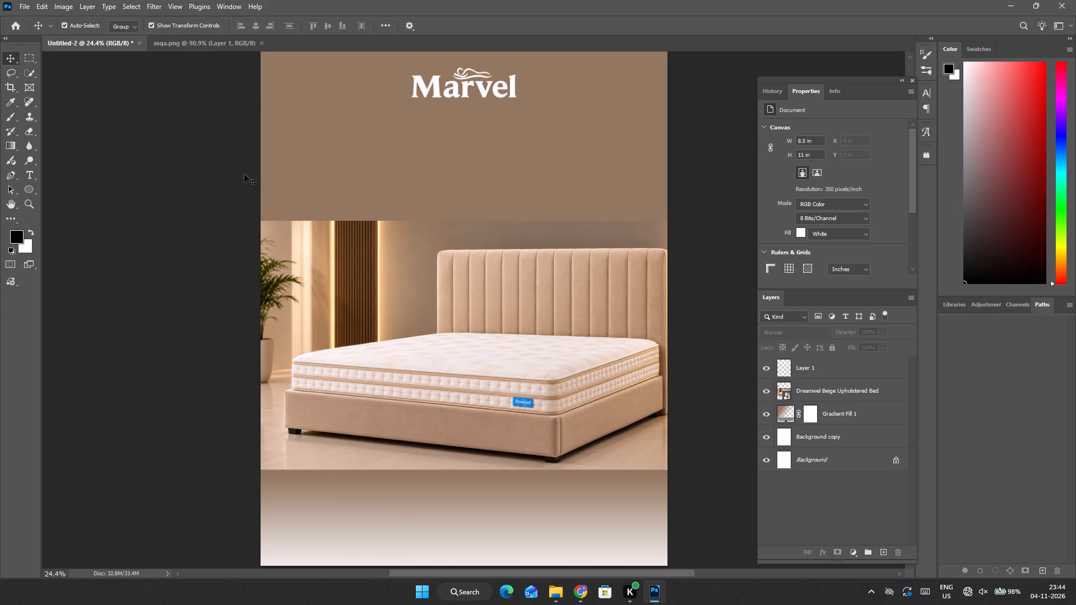
{"action": "scroll", "coordinate": [505, 187], "scroll_direction": "down", "scroll_amount": 1, "text": "alt"}
{"action": "left_click", "coordinate": [212, 246]}
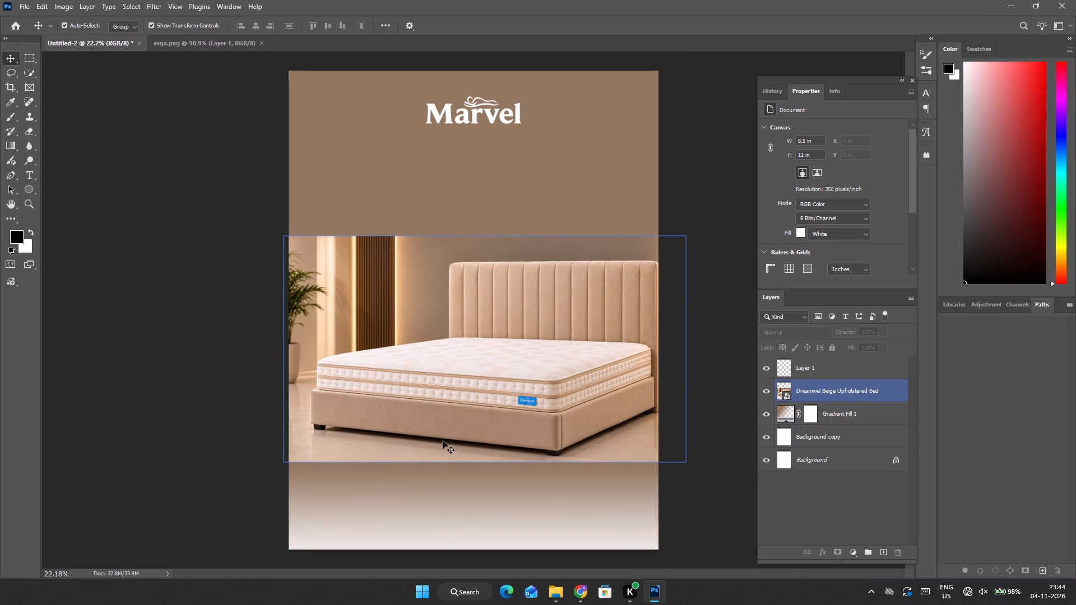
Move the bed photo about 0.7 in down and slightly to the left, then deselect it.
{"action": "left_click", "coordinate": [466, 394]}
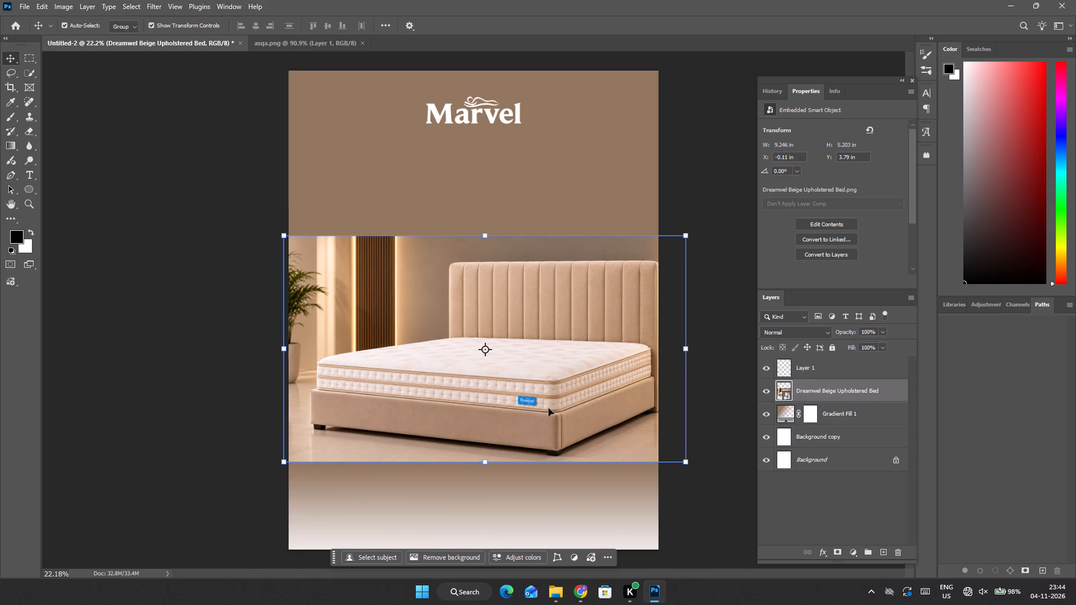
{"action": "left_click_drag", "start_coordinate": [550, 407], "coordinate": [553, 426]}
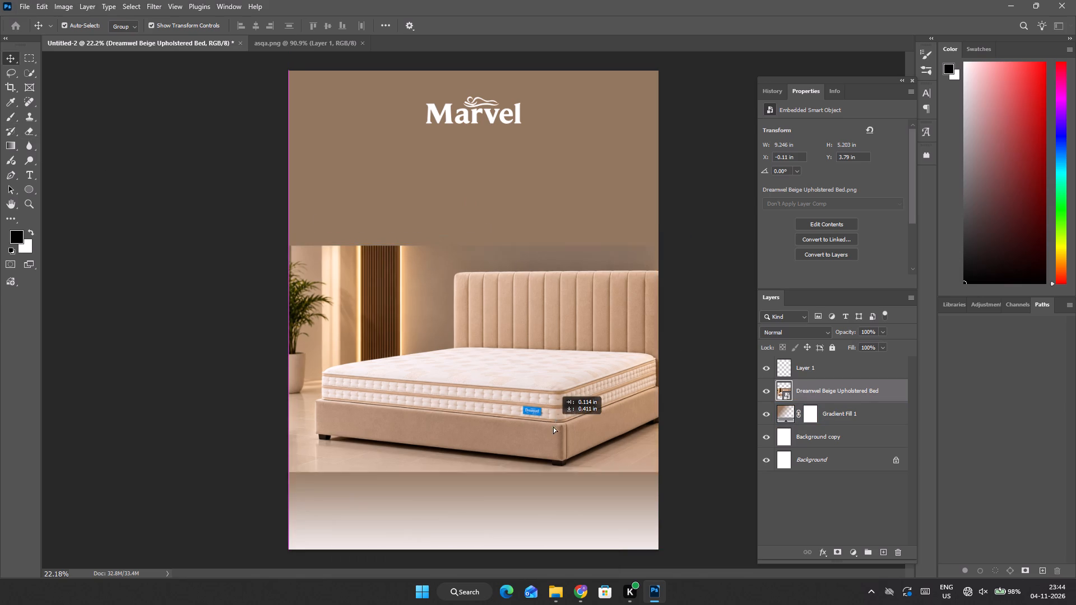
{"action": "left_click_drag", "start_coordinate": [553, 426], "coordinate": [542, 438]}
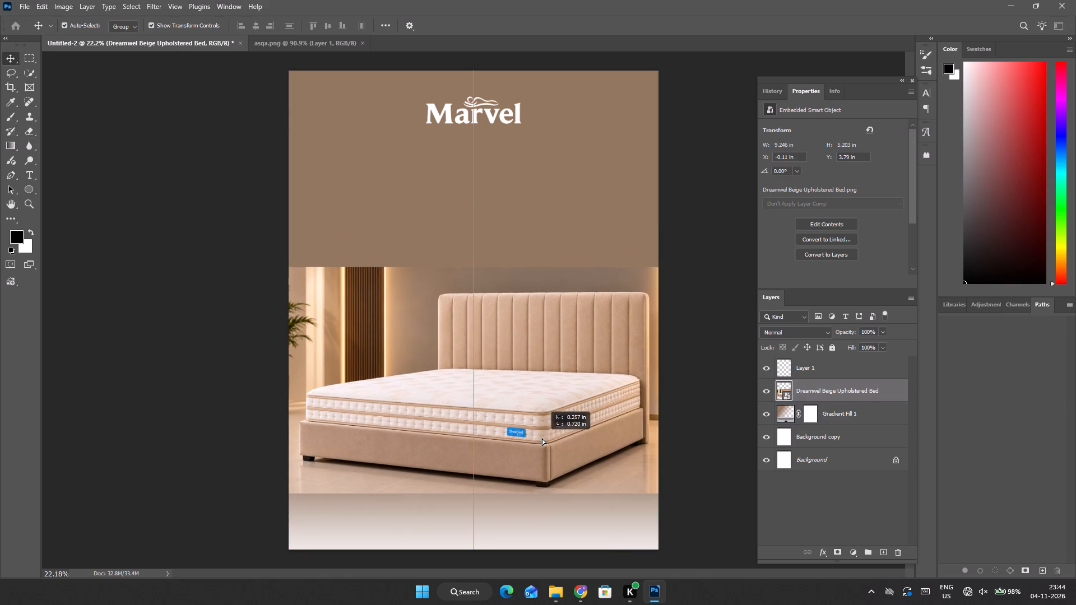
{"action": "left_click_drag", "start_coordinate": [542, 438], "coordinate": [545, 439]}
{"action": "left_click", "coordinate": [158, 334]}
{"action": "scroll", "coordinate": [439, 317], "scroll_direction": "down", "scroll_amount": 1, "text": "alt"}
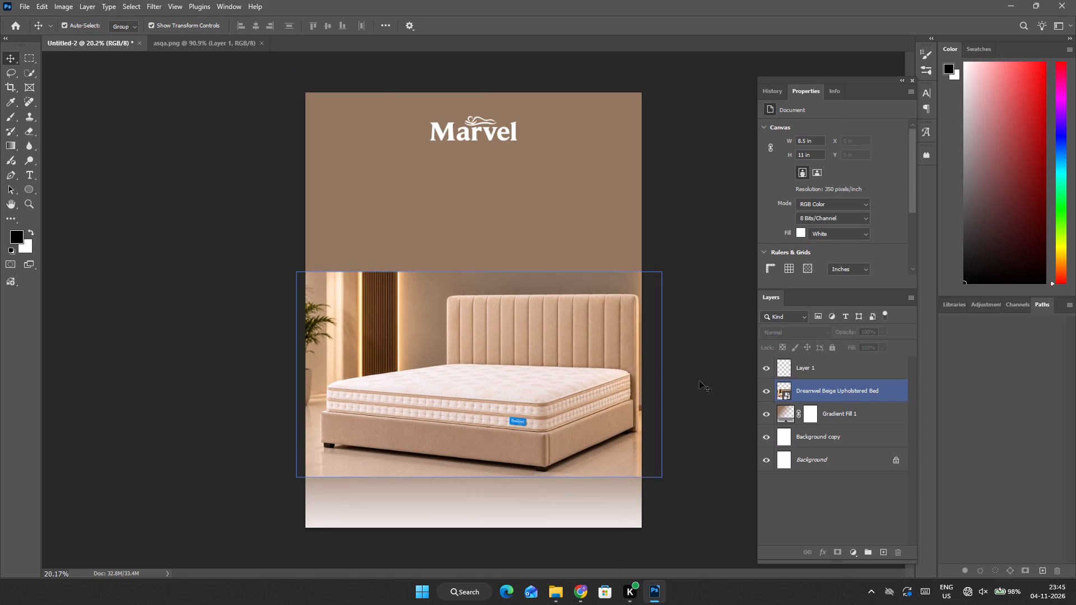
{"action": "left_click", "coordinate": [156, 413]}
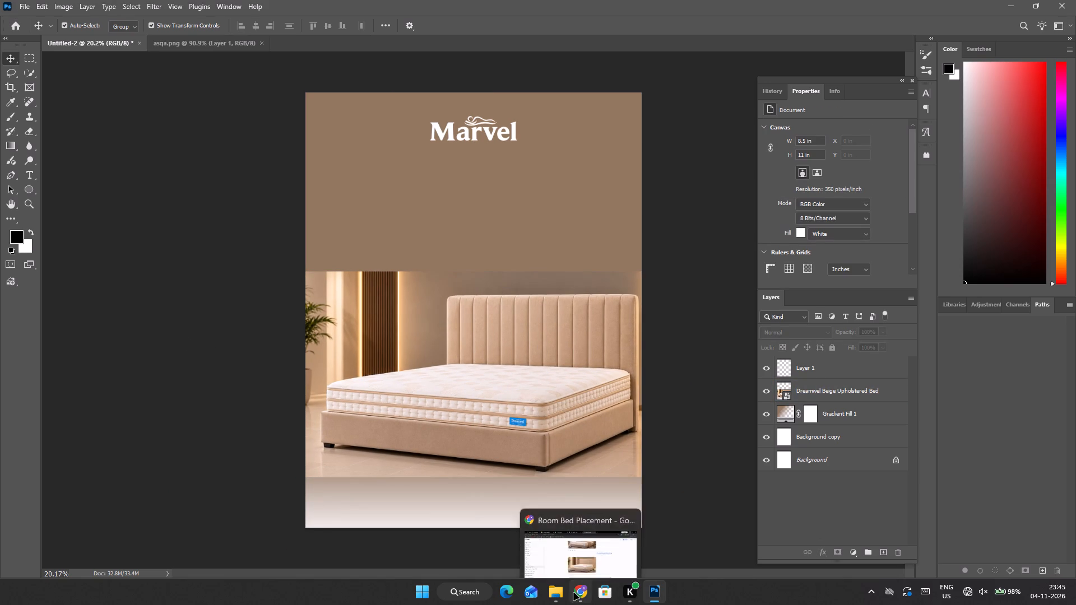
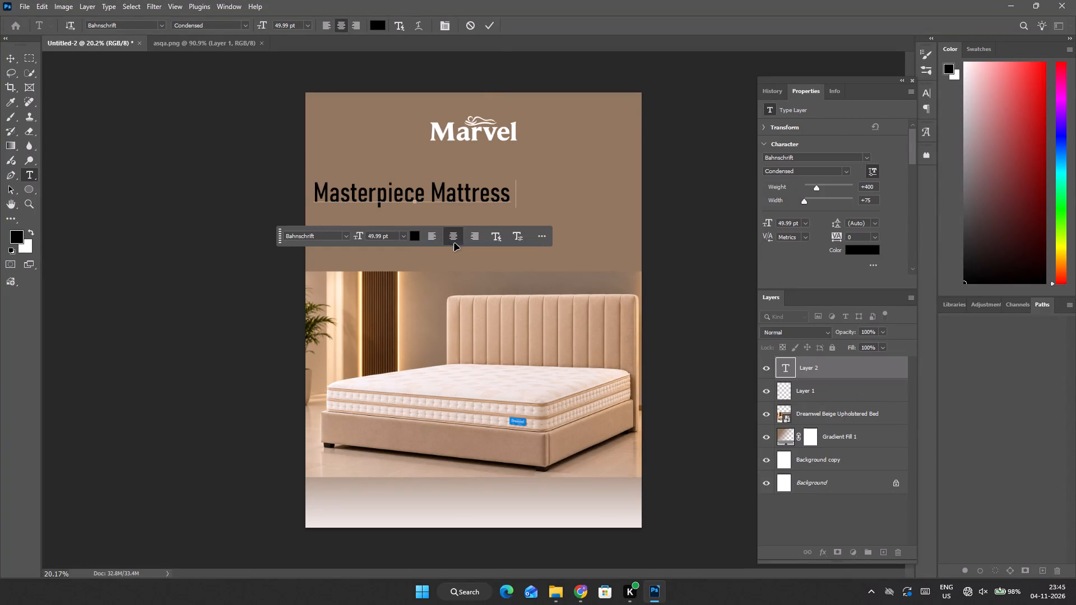
Commit the "Masterpiece Mattress" headline and centre it horizontally beneath the Marvel logo.
{"action": "left_click", "coordinate": [491, 29]}
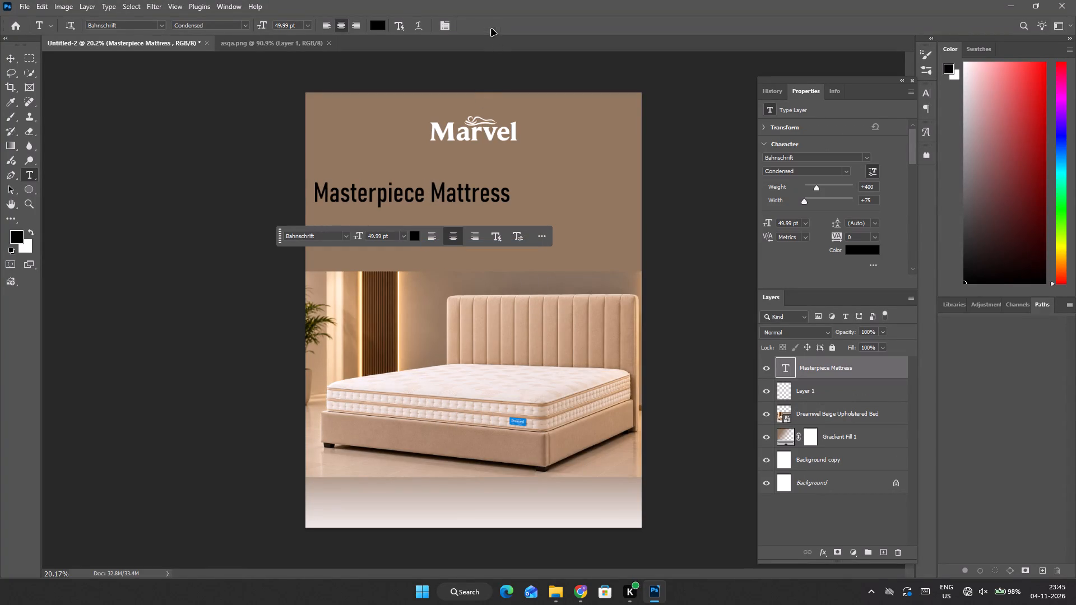
{"action": "key", "text": "v"}
{"action": "left_click_drag", "start_coordinate": [458, 191], "coordinate": [530, 196]}
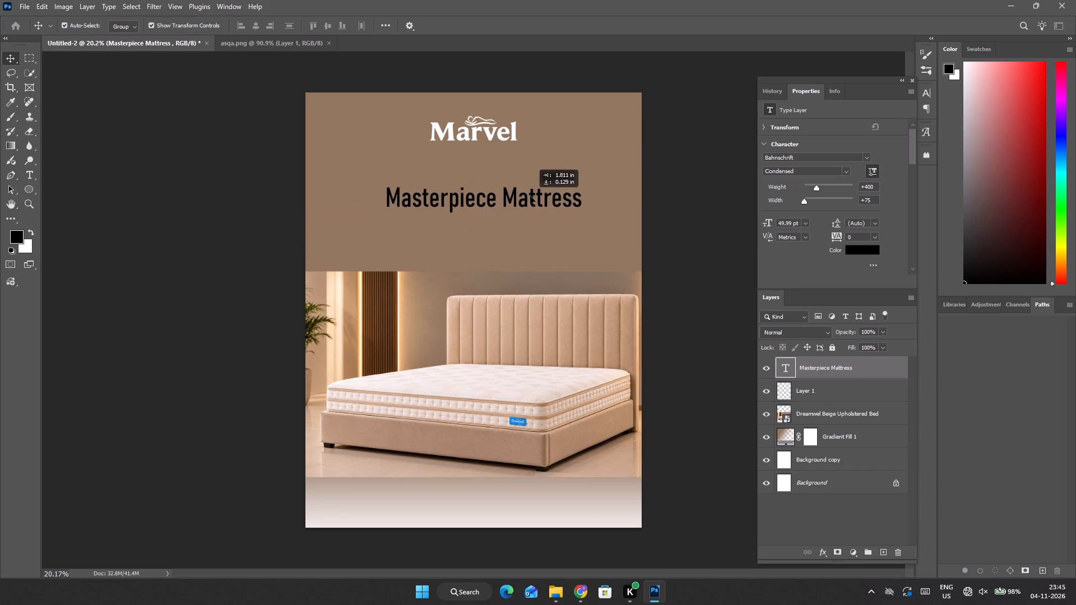
{"action": "left_click_drag", "start_coordinate": [530, 196], "coordinate": [517, 194]}
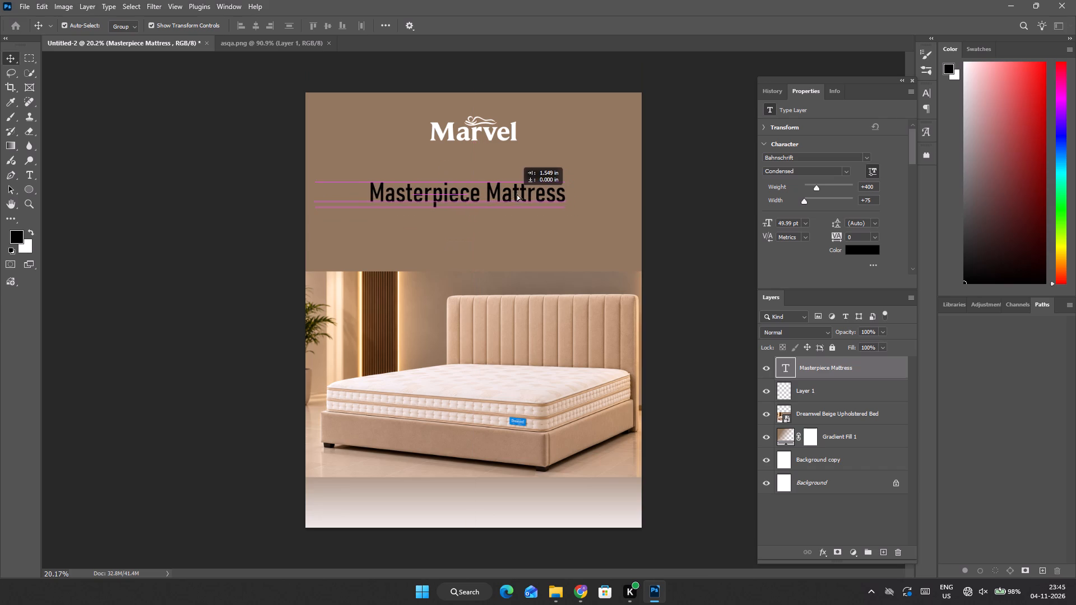
{"action": "left_click_drag", "start_coordinate": [517, 194], "coordinate": [520, 194]}
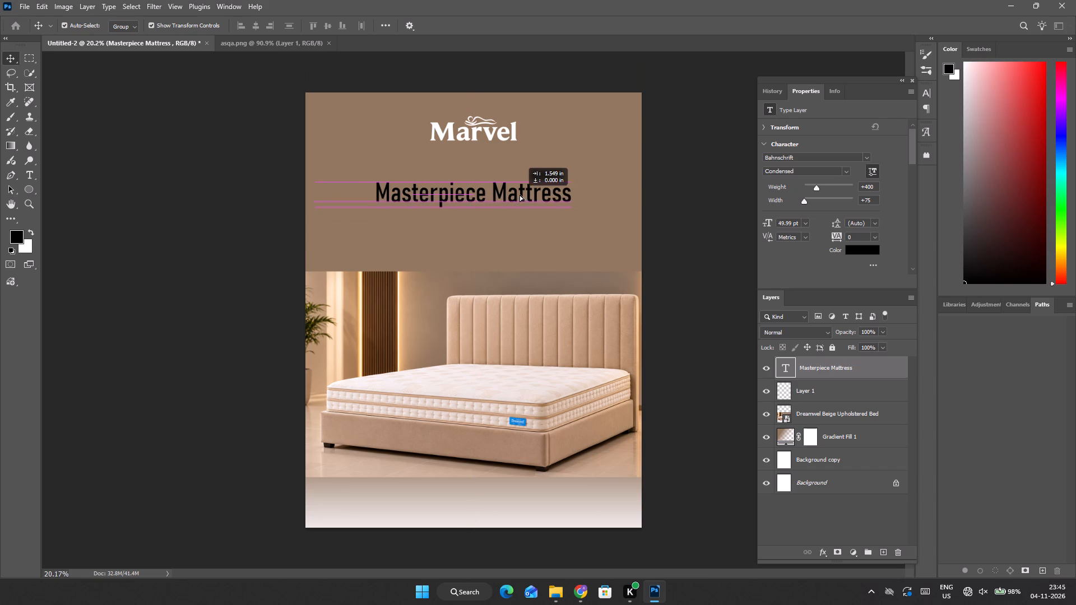
{"action": "left_click_drag", "start_coordinate": [520, 194], "coordinate": [526, 189]}
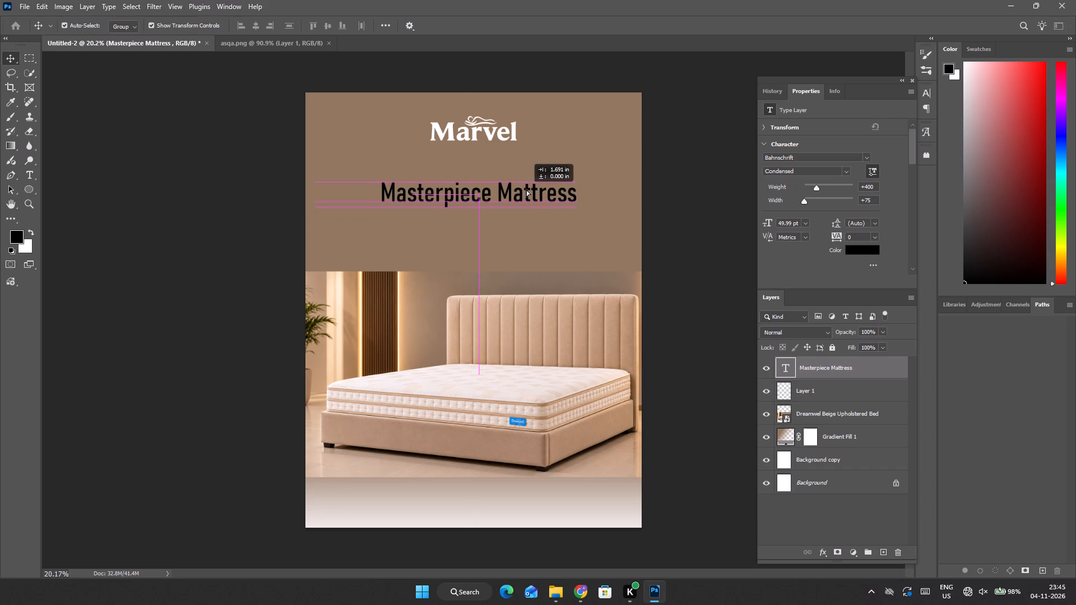
{"action": "left_click_drag", "start_coordinate": [526, 189], "coordinate": [521, 188]}
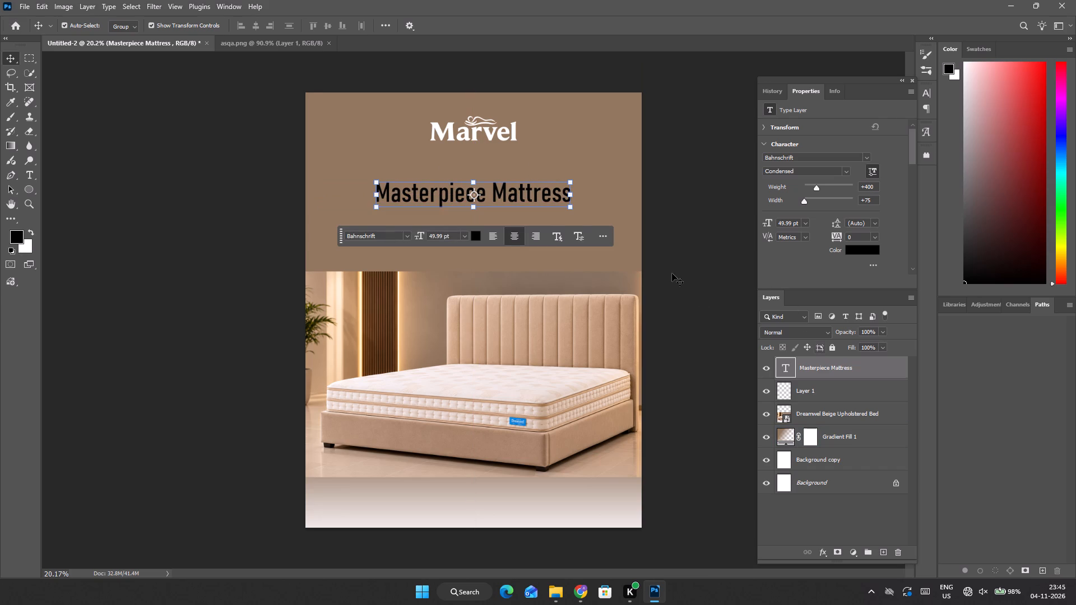
Set the "Masterpiece Mattress" headline's font to Google Sans.
{"action": "left_click", "coordinate": [867, 157]}
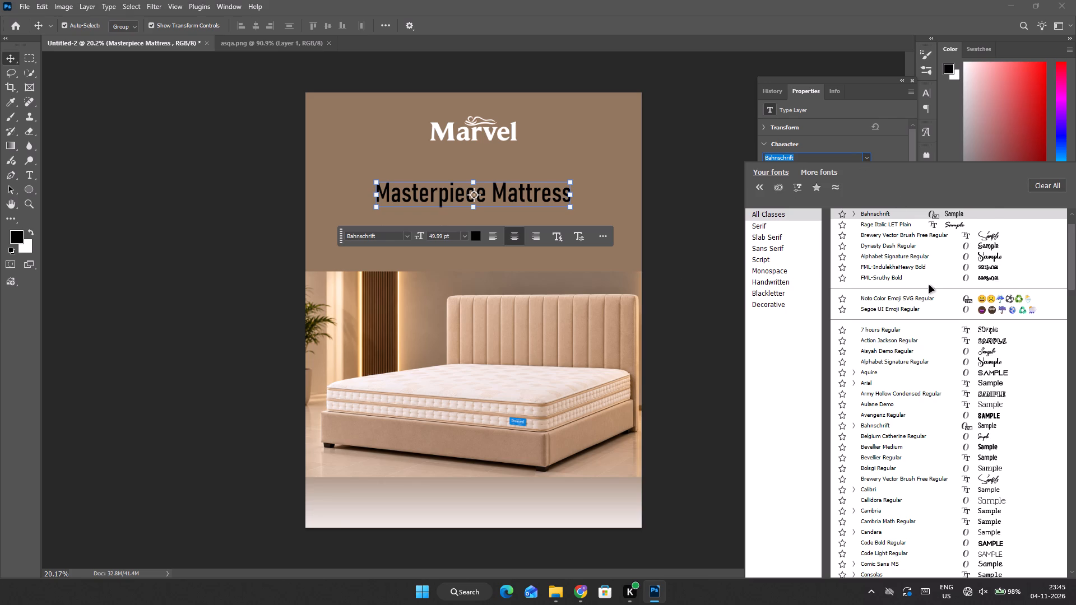
{"action": "scroll", "coordinate": [922, 260], "scroll_direction": "up", "scroll_amount": 5}
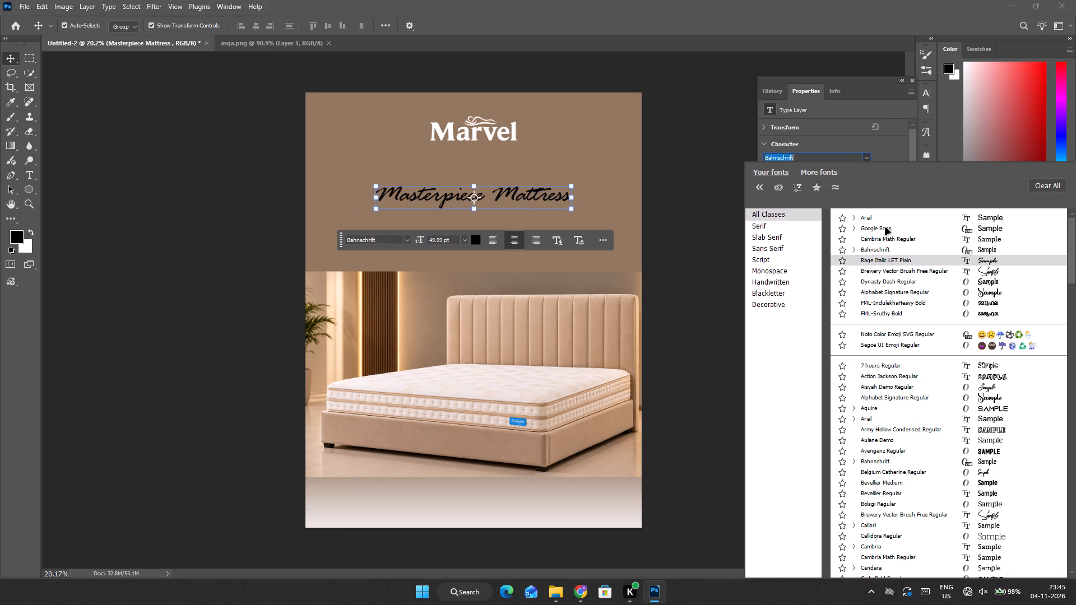
{"action": "left_click", "coordinate": [885, 228]}
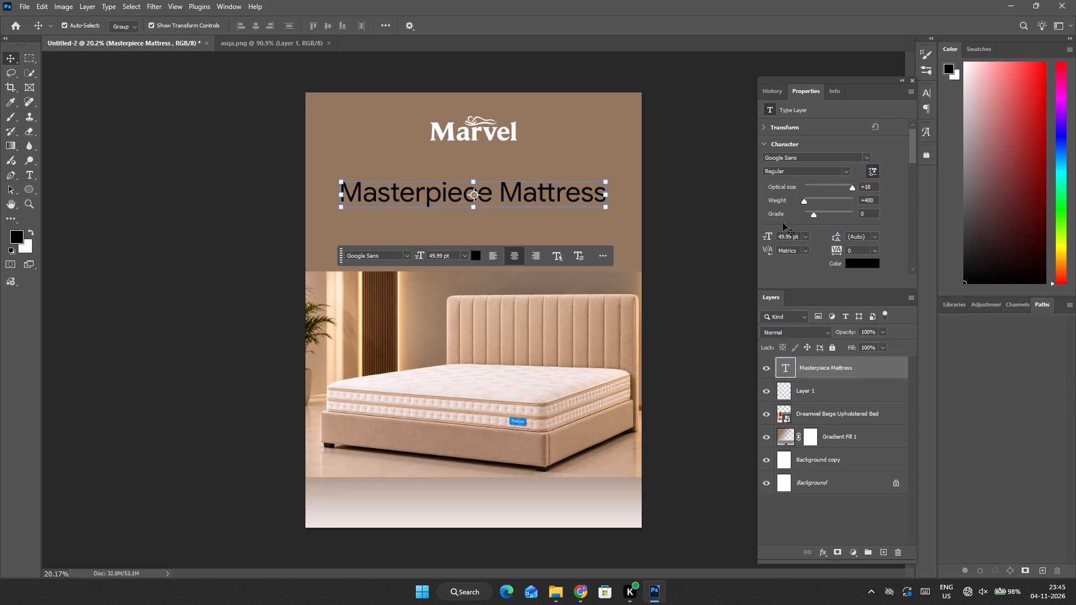
Cut the word "Mattress" out of the headline, leaving "Masterpiece" as its own text layer.
{"action": "key", "text": "t"}
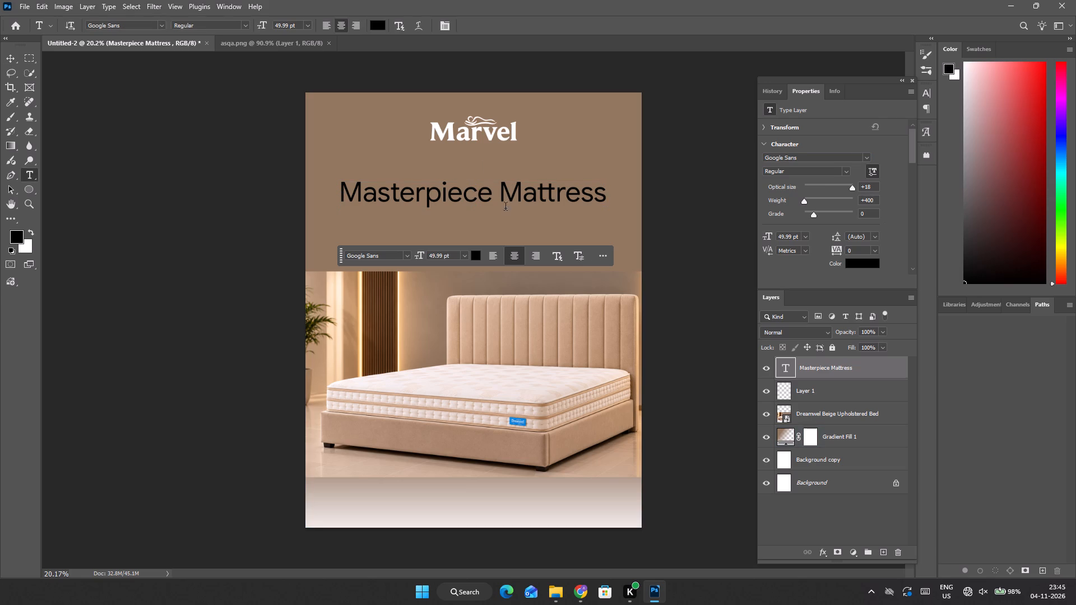
{"action": "left_click_drag", "start_coordinate": [503, 192], "coordinate": [606, 199]}
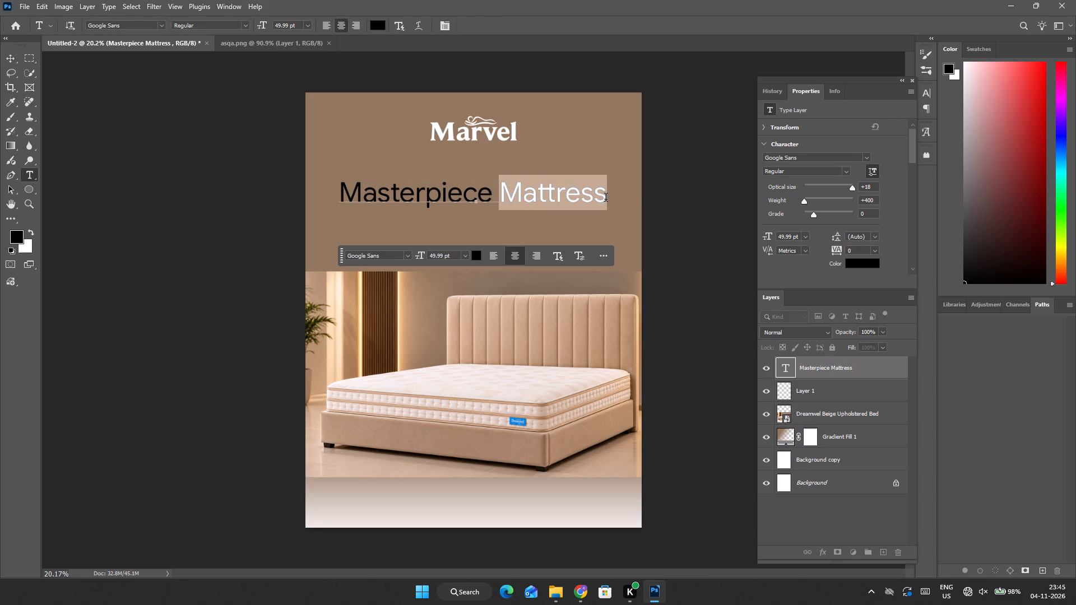
{"action": "right_click", "coordinate": [583, 196]}
{"action": "left_click", "coordinate": [610, 218]}
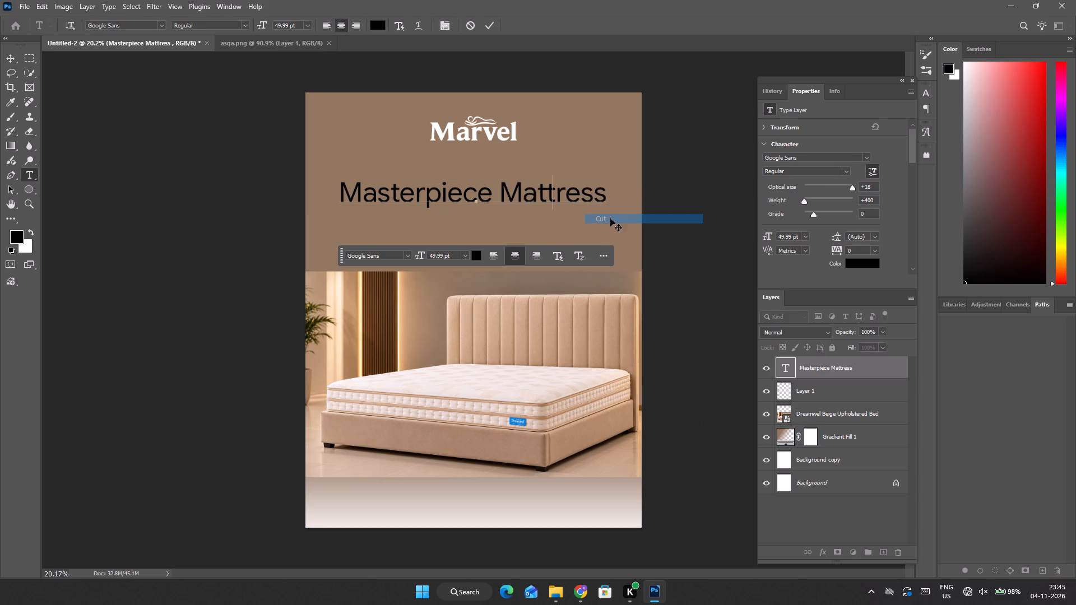
{"action": "key", "text": "BackSpace"}
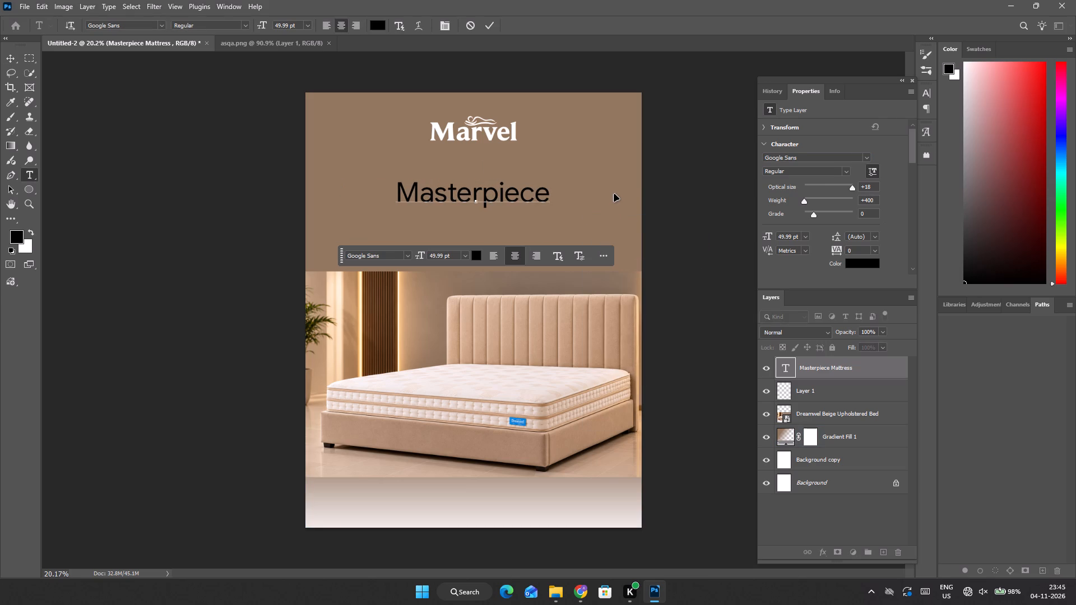
{"action": "key", "text": "Return"}
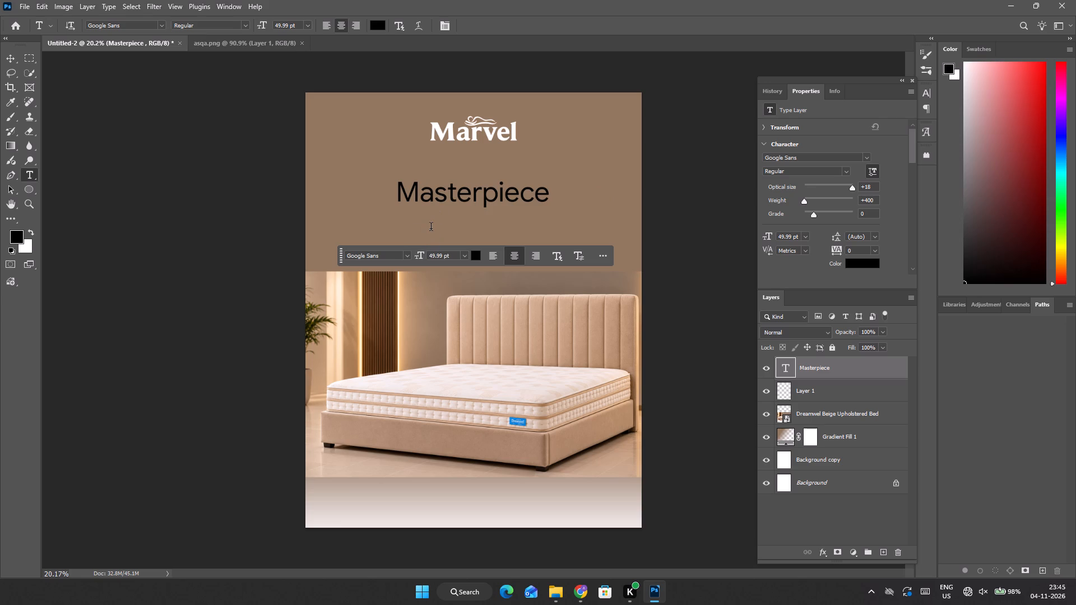
{"action": "left_click", "coordinate": [431, 228]}
{"action": "left_click", "coordinate": [488, 31]}
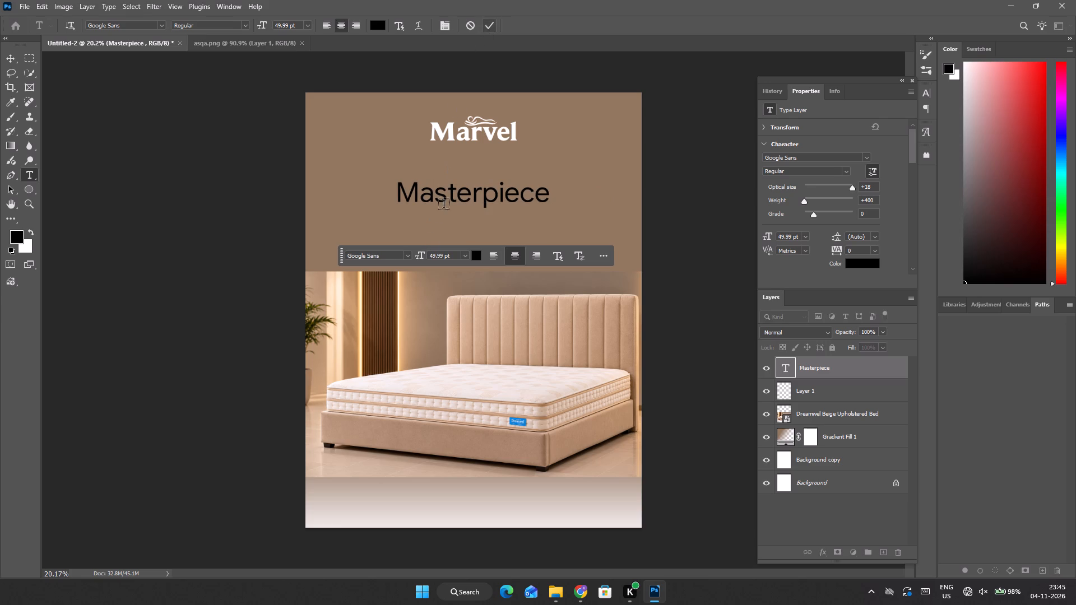
Paste "Mattress" as a separate text layer over the bed photo and commit it.
{"action": "left_click", "coordinate": [404, 370]}
{"action": "right_click", "coordinate": [404, 370]}
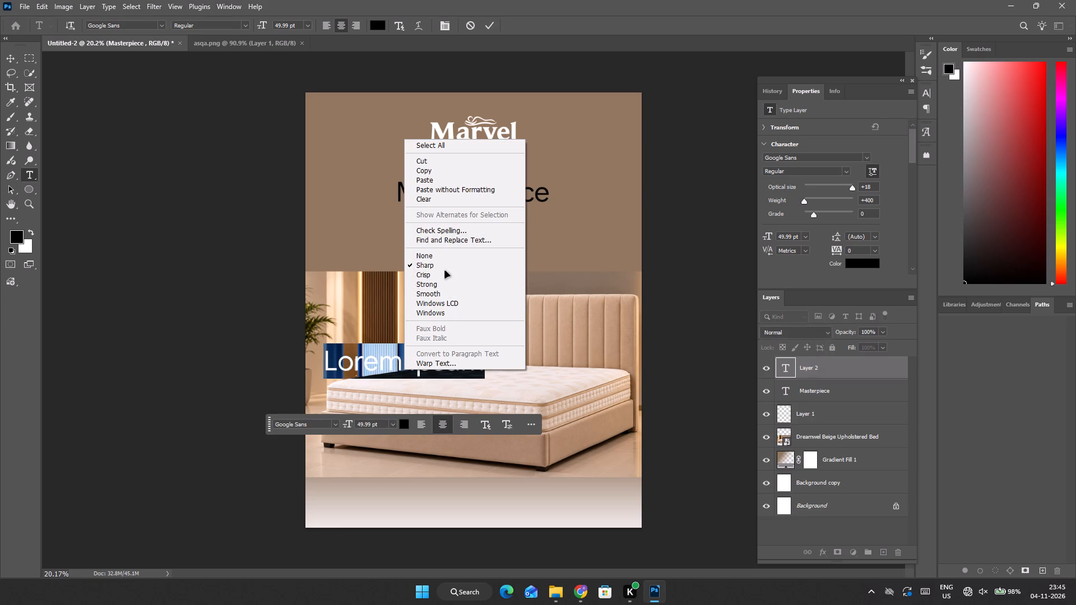
{"action": "left_click", "coordinate": [439, 183]}
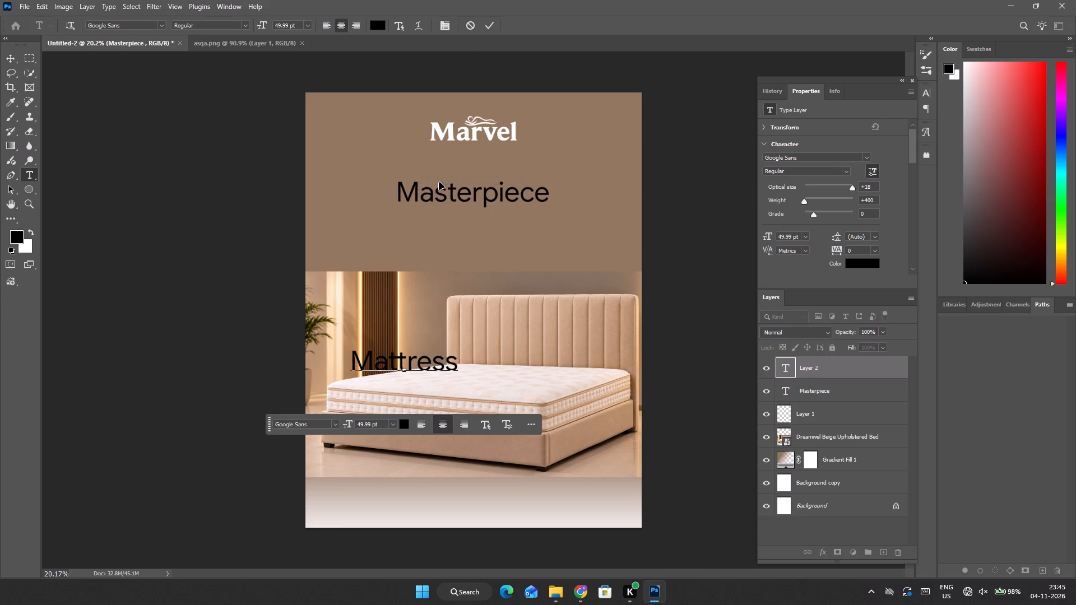
{"action": "key", "text": "Return"}
Move "Masterpiece" up closer to the Marvel logo and place "Mattress" centred directly beneath it.
{"action": "key", "text": "v"}
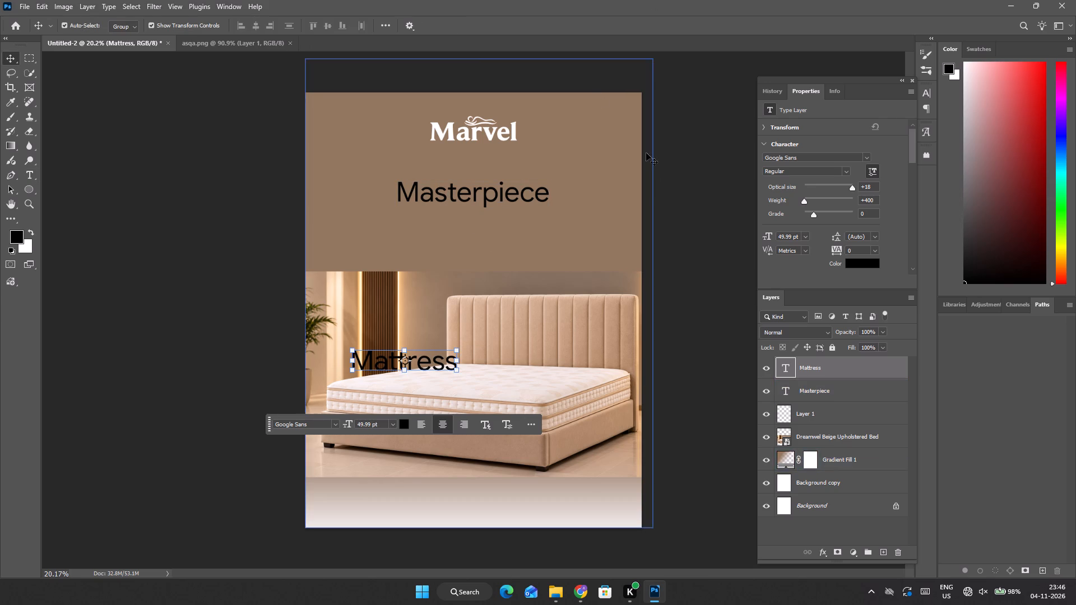
{"action": "scroll", "coordinate": [401, 250], "scroll_direction": "up", "scroll_amount": 4, "text": "alt"}
{"action": "scroll", "coordinate": [530, 185], "scroll_direction": "up", "scroll_amount": 5}
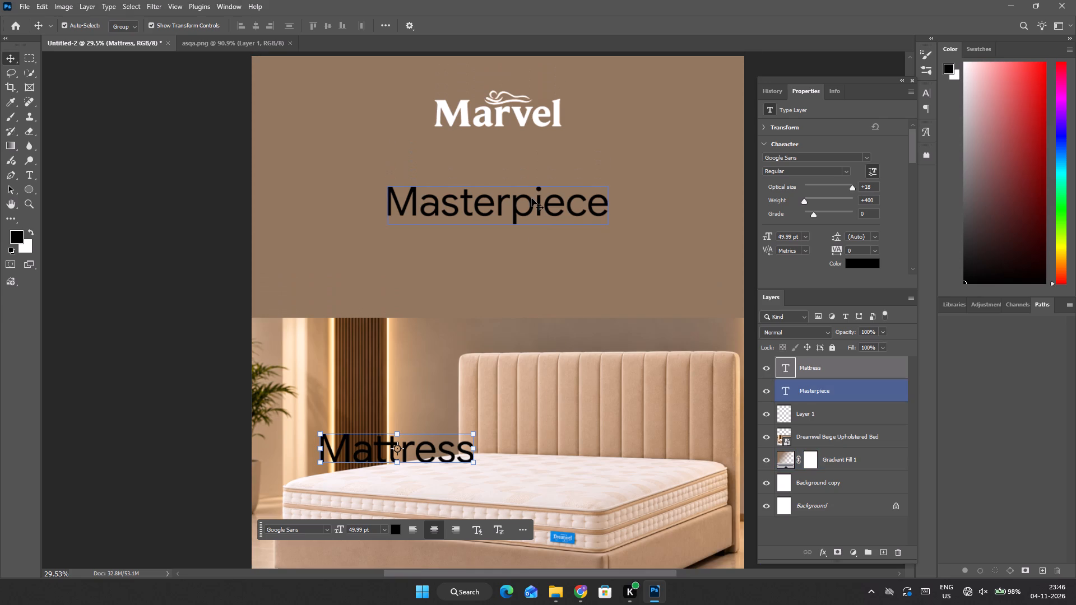
{"action": "left_click_drag", "start_coordinate": [531, 199], "coordinate": [533, 170]}
{"action": "left_click_drag", "start_coordinate": [433, 457], "coordinate": [504, 345]}
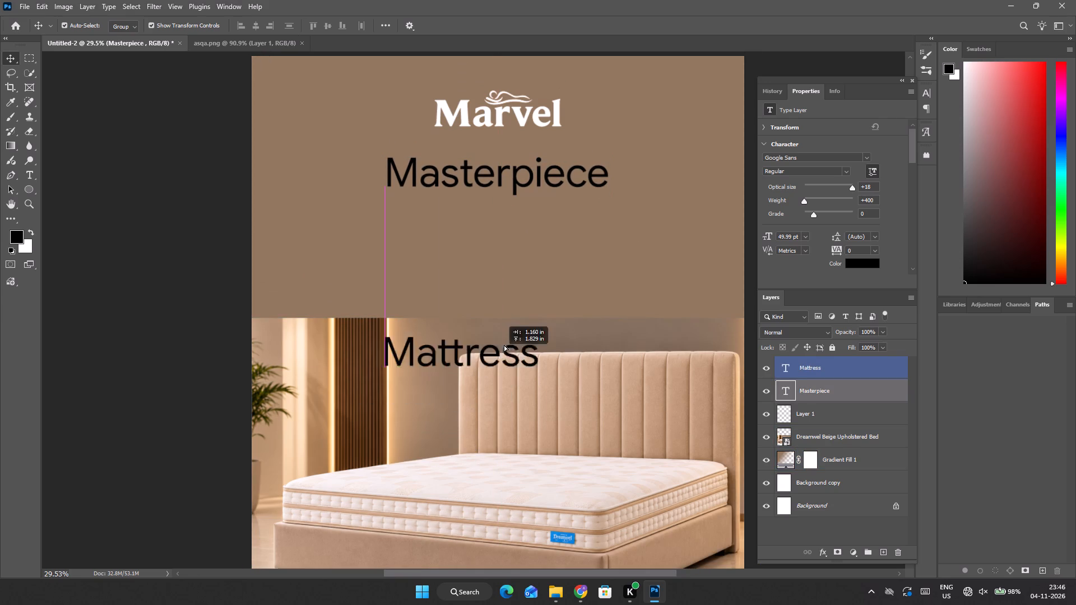
{"action": "left_click_drag", "start_coordinate": [504, 345], "coordinate": [534, 227]}
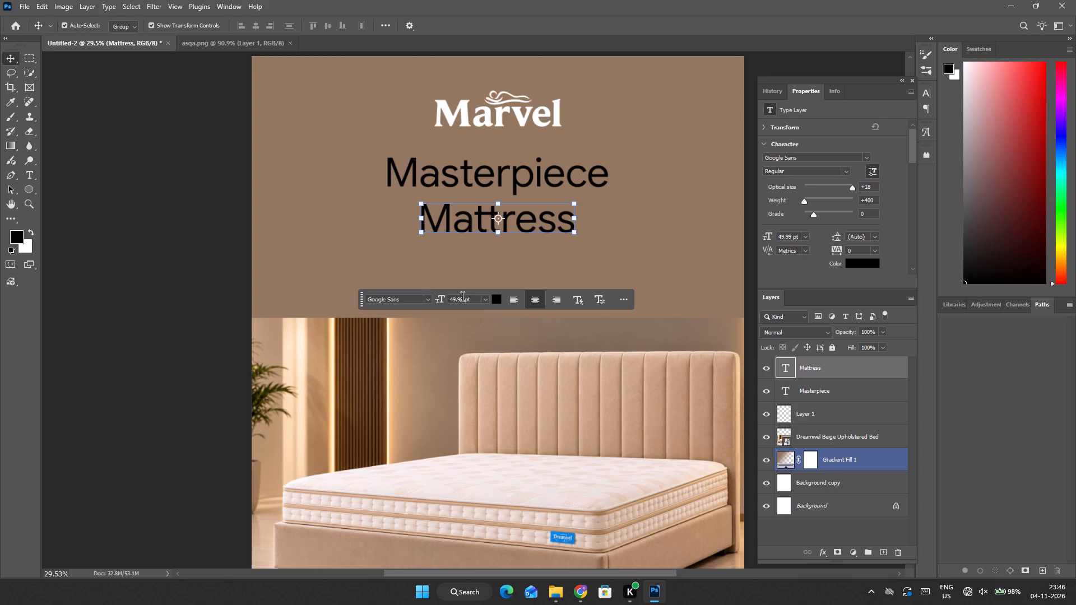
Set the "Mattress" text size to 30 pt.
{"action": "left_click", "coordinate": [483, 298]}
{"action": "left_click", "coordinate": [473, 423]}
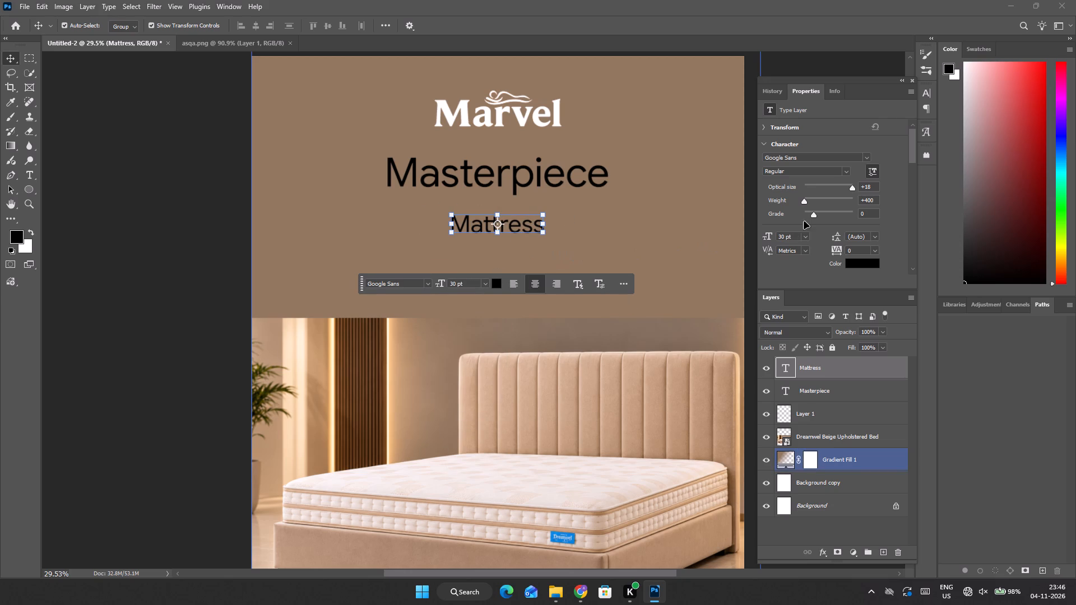
Format the word "Mattress" in all caps with a tracking of 420.
{"action": "scroll", "coordinate": [890, 204], "scroll_direction": "down", "scroll_amount": 9}
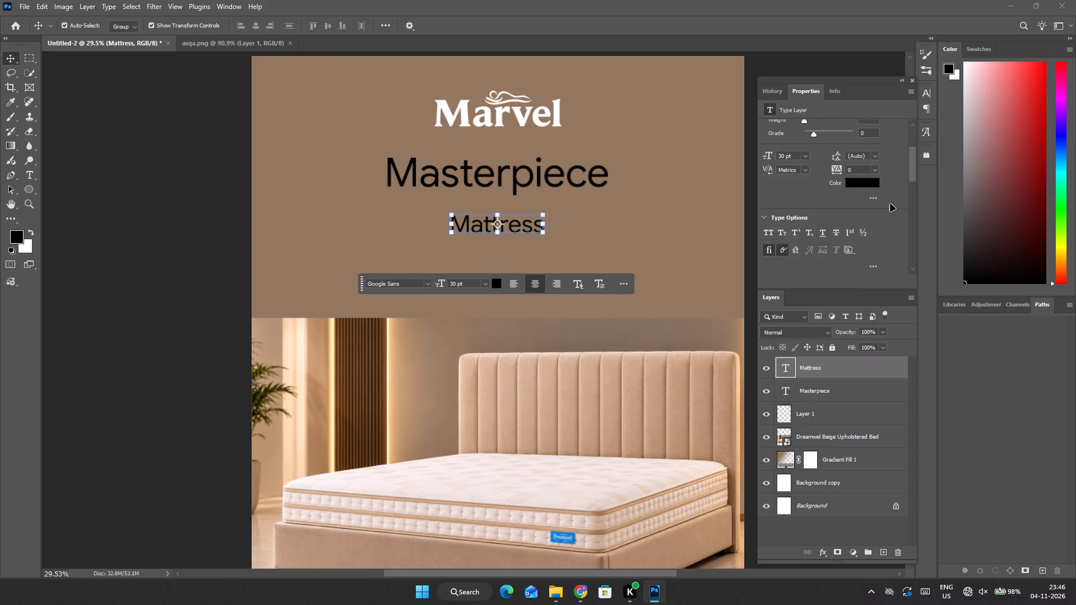
{"action": "left_click", "coordinate": [771, 238]}
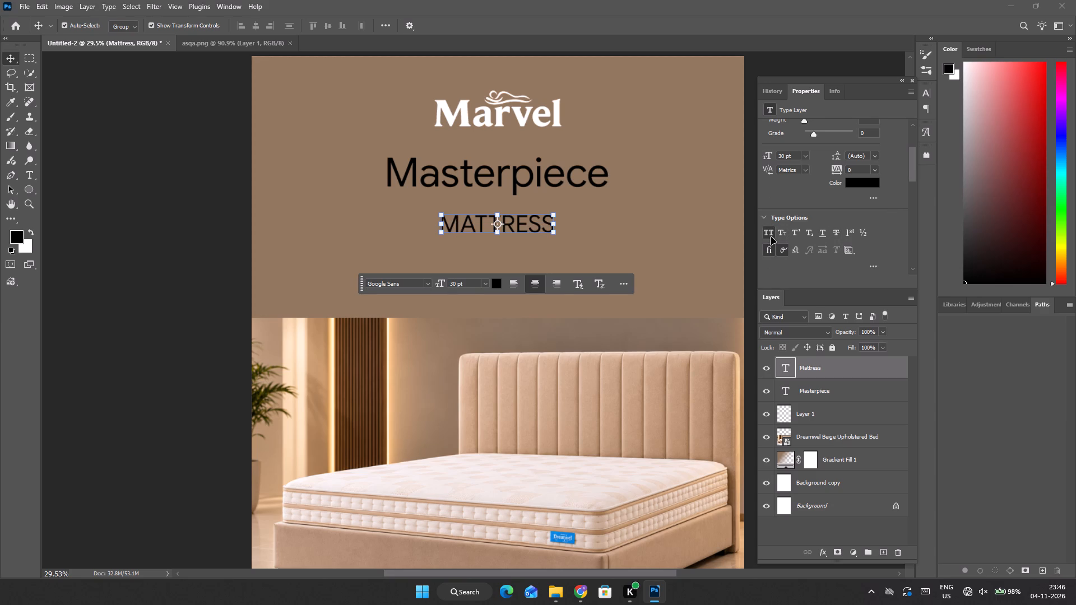
{"action": "left_click", "coordinate": [865, 169]}
{"action": "scroll", "coordinate": [865, 169], "scroll_direction": "up", "scroll_amount": 6}
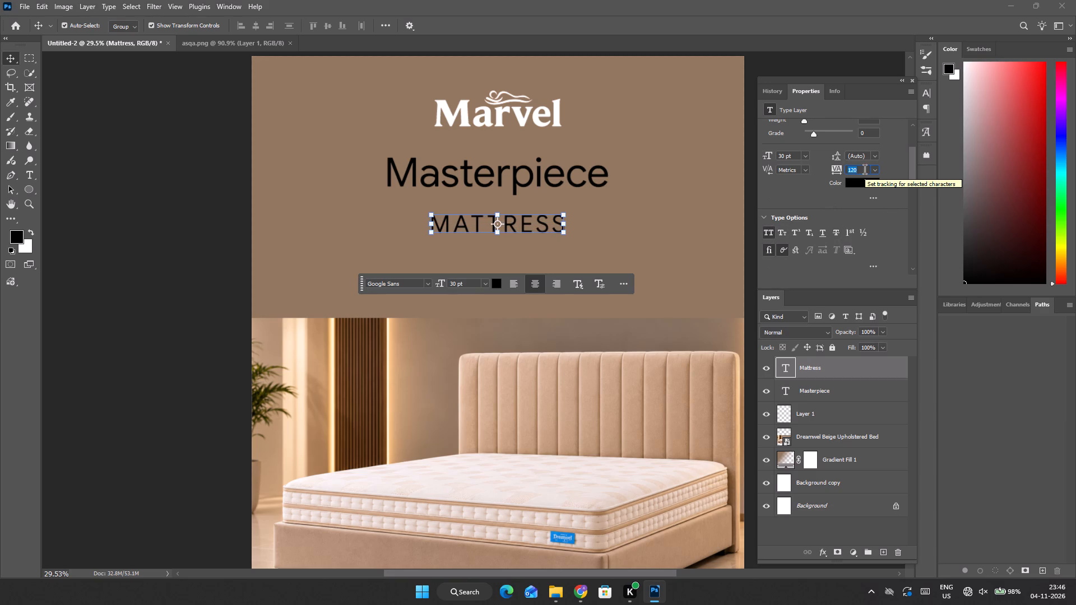
{"action": "scroll", "coordinate": [865, 169], "scroll_direction": "up", "scroll_amount": 6}
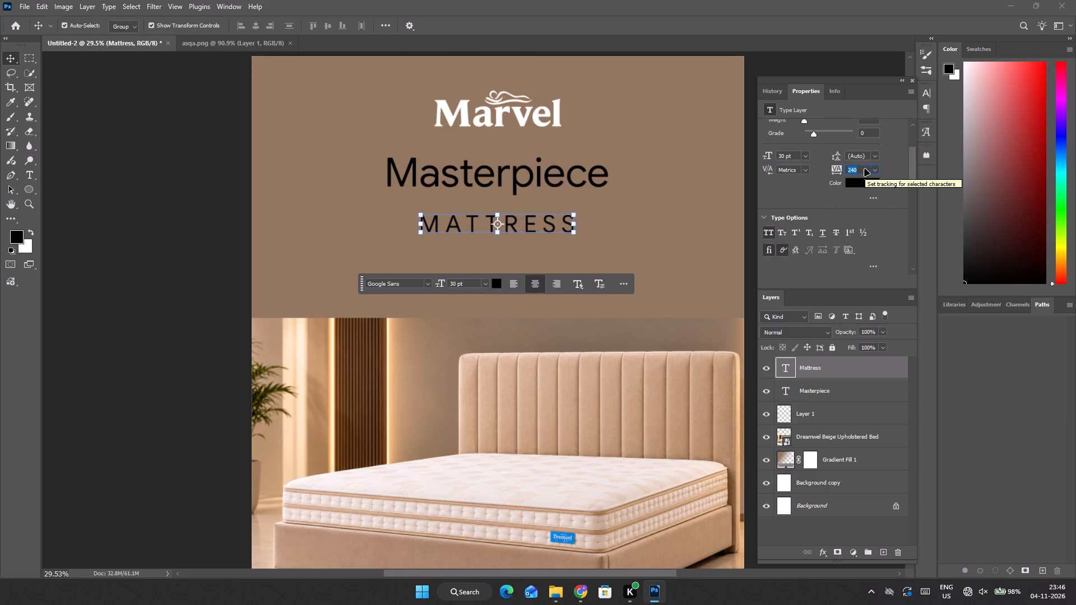
{"action": "scroll", "coordinate": [865, 169], "scroll_direction": "up", "scroll_amount": 9}
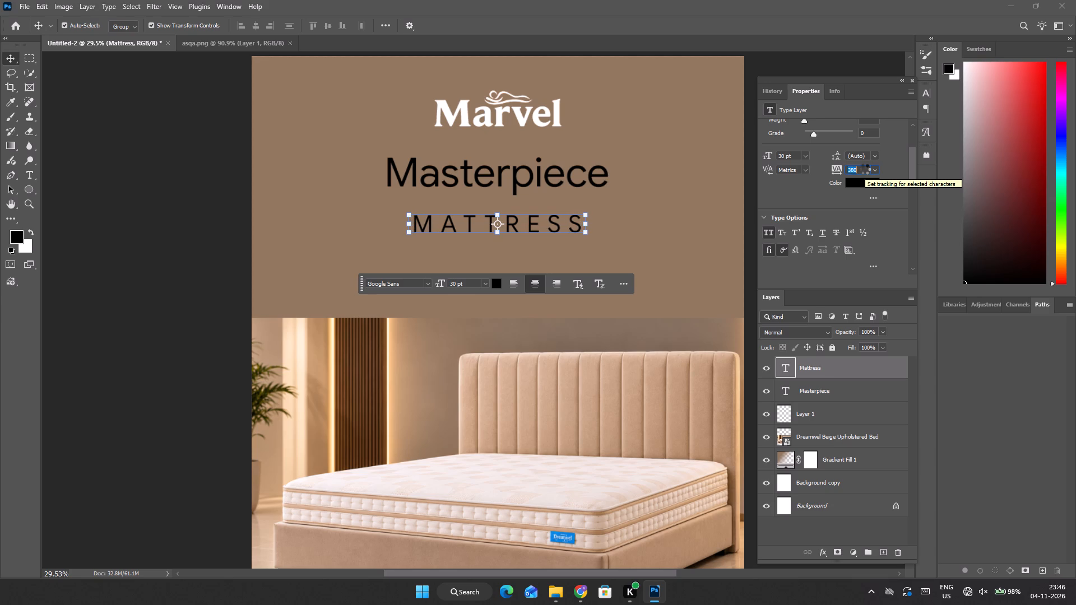
{"action": "key", "text": "Return"}
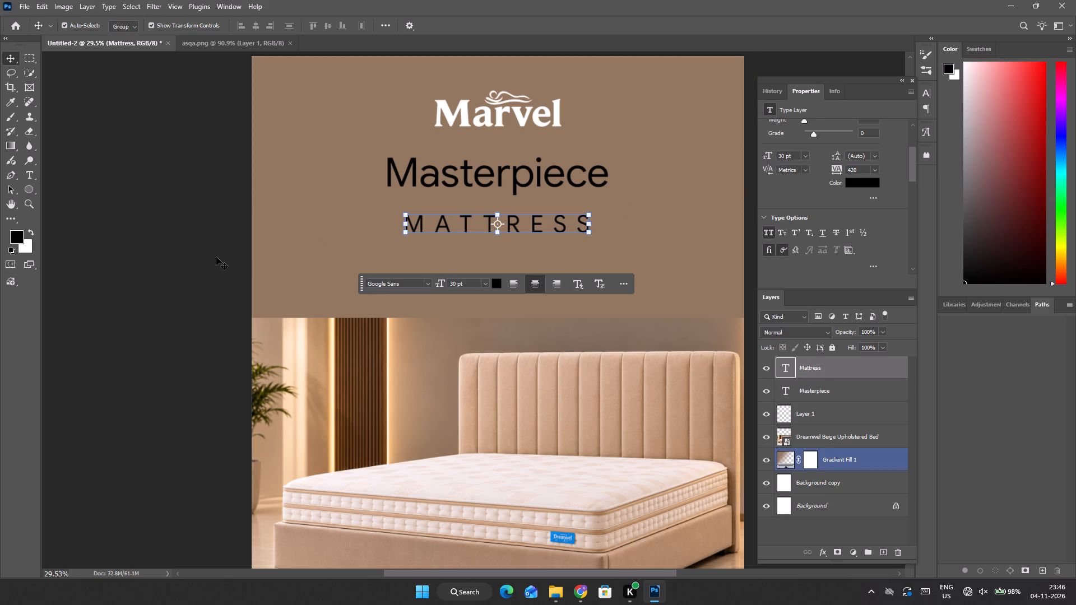
{"action": "left_click", "coordinate": [192, 262]}
Set the "Mattress" text size to 24 pt.
{"action": "left_click", "coordinate": [541, 222]}
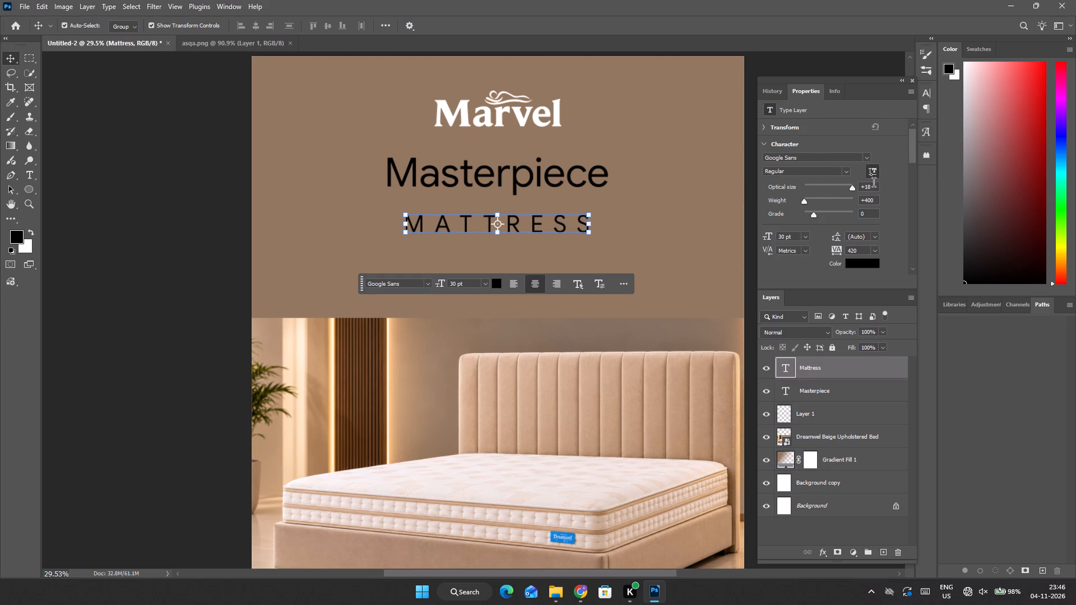
{"action": "left_click", "coordinate": [787, 238]}
{"action": "scroll", "coordinate": [787, 238], "scroll_direction": "down", "scroll_amount": 6}
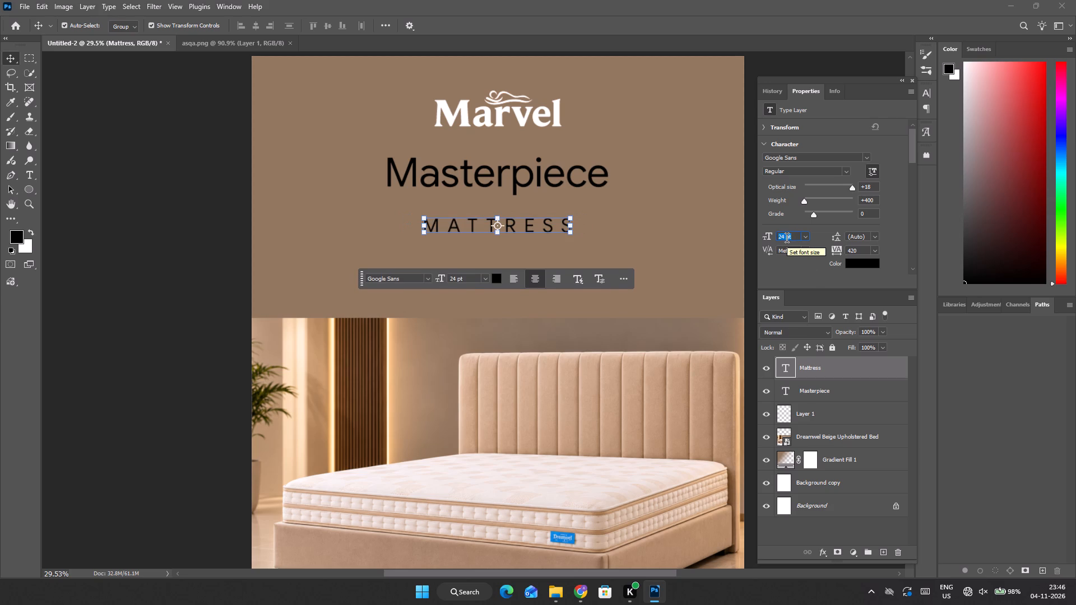
{"action": "key", "text": "Return"}
Lower "Masterpiece" away from the Marvel logo and shift "MATTRESS" slightly down so it sits centred and close beneath it.
{"action": "key", "text": "v"}
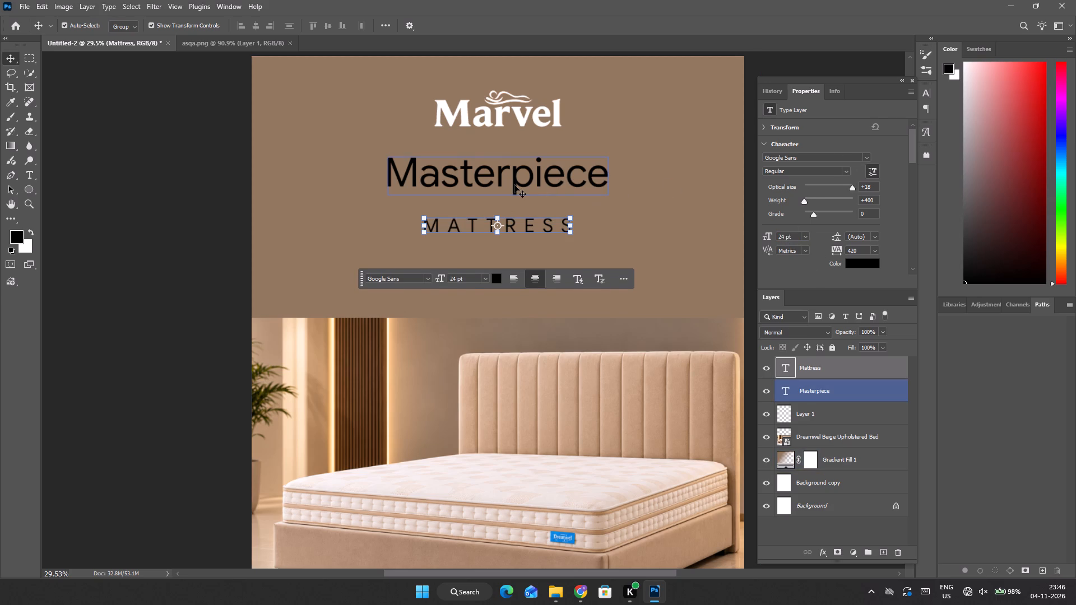
{"action": "left_click", "coordinate": [523, 170]}
{"action": "left_click_drag", "start_coordinate": [525, 171], "coordinate": [527, 189]}
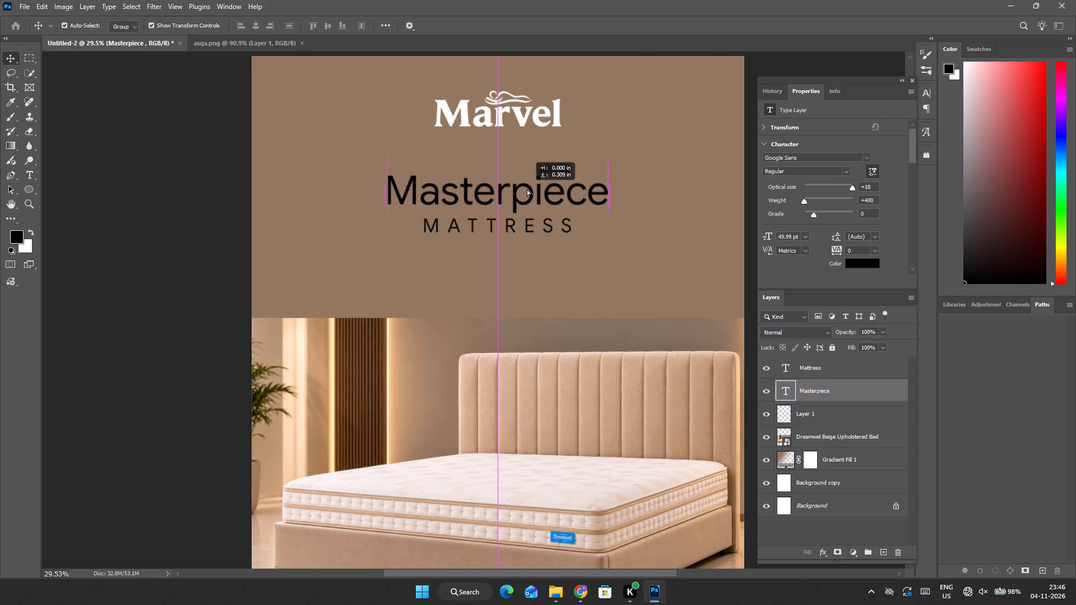
{"action": "left_click_drag", "start_coordinate": [527, 189], "coordinate": [527, 194]}
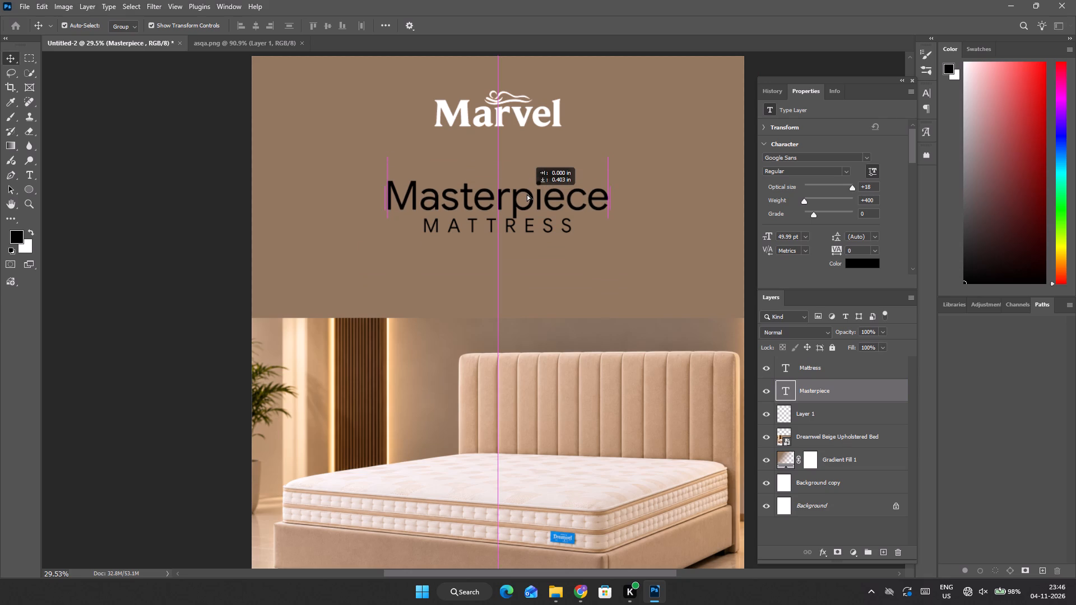
{"action": "left_click_drag", "start_coordinate": [527, 194], "coordinate": [527, 199]}
{"action": "left_click", "coordinate": [206, 240]}
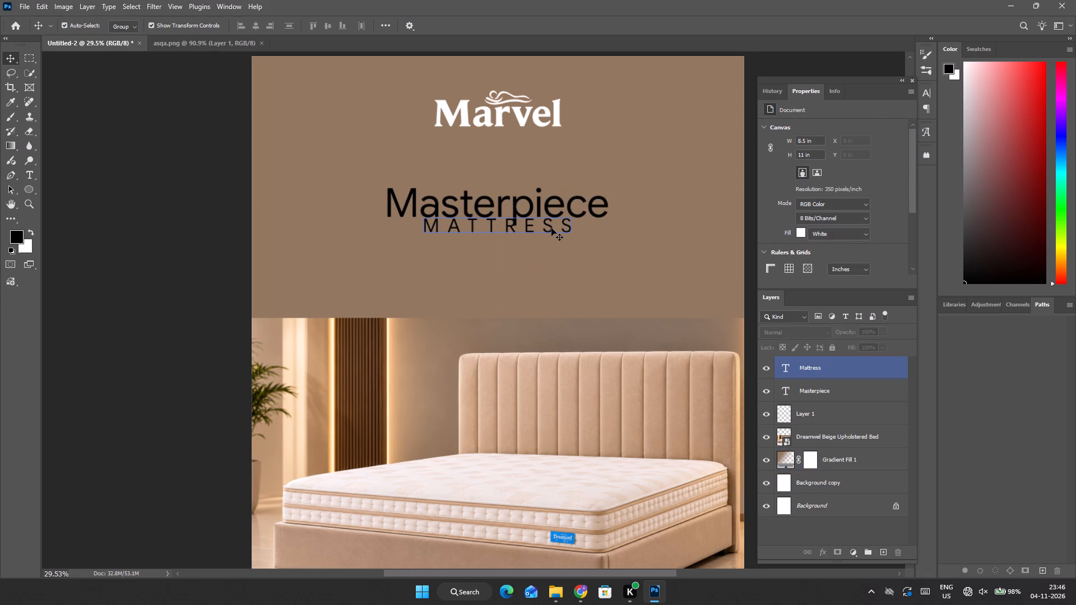
{"action": "left_click_drag", "start_coordinate": [551, 228], "coordinate": [551, 238]}
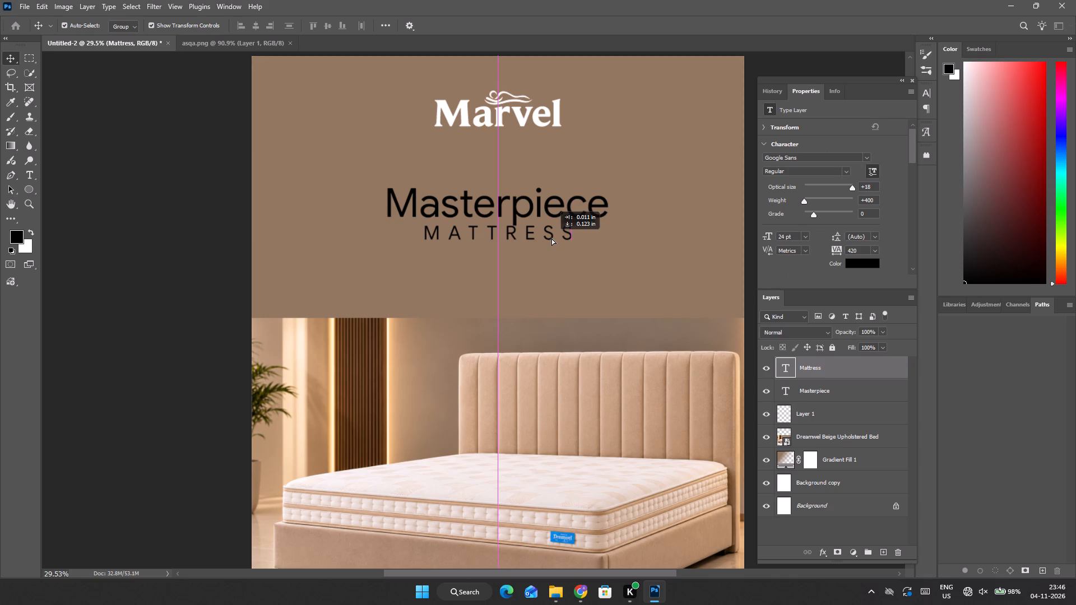
{"action": "left_click_drag", "start_coordinate": [551, 238], "coordinate": [549, 239]}
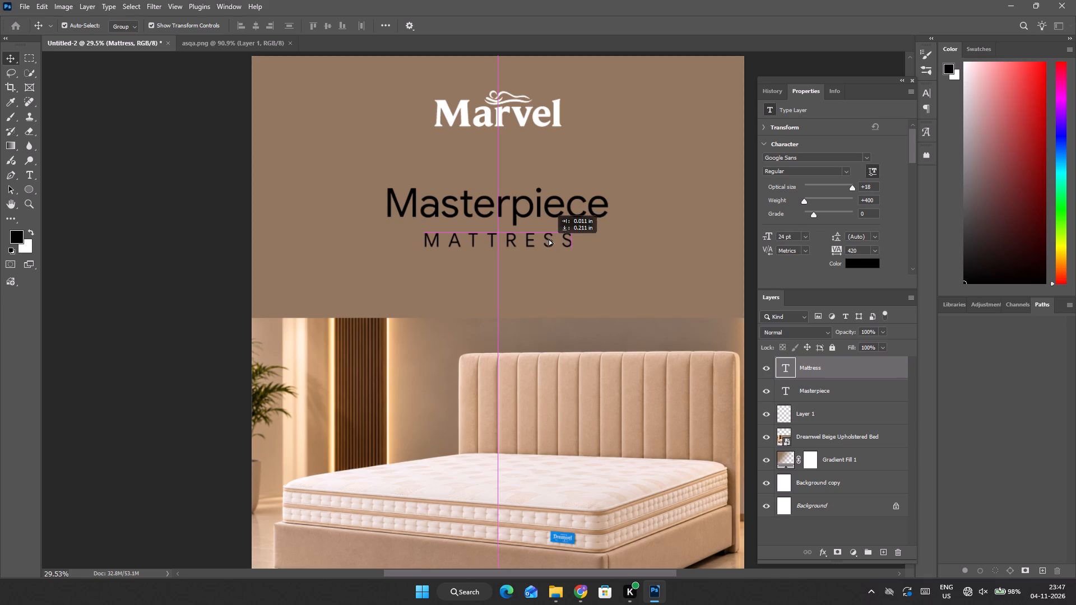
{"action": "left_click_drag", "start_coordinate": [549, 239], "coordinate": [551, 242]}
{"action": "left_click", "coordinate": [177, 226]}
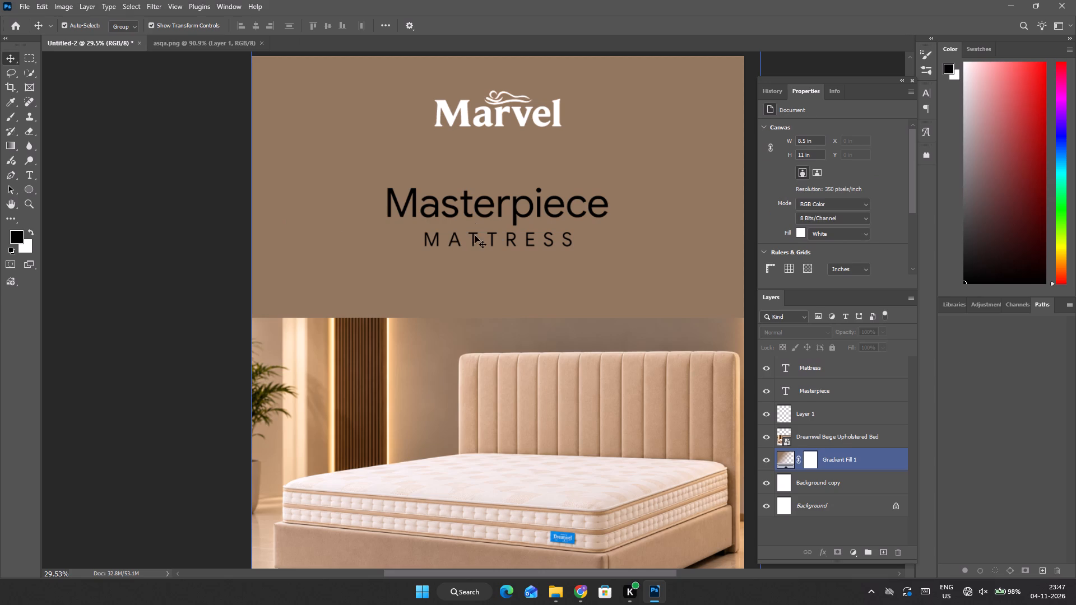
Make the word "Masterpiece" heavier, trying Bold and settling on a slightly lighter font style between Regular and Bold.
{"action": "left_click", "coordinate": [476, 203]}
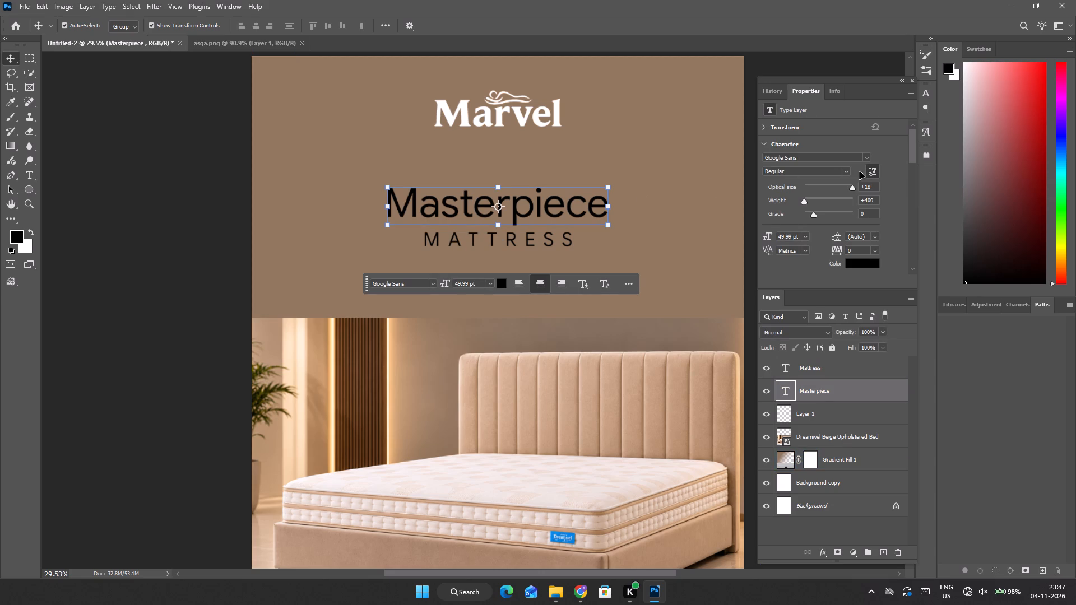
{"action": "left_click", "coordinate": [850, 172]}
{"action": "left_click", "coordinate": [821, 199]}
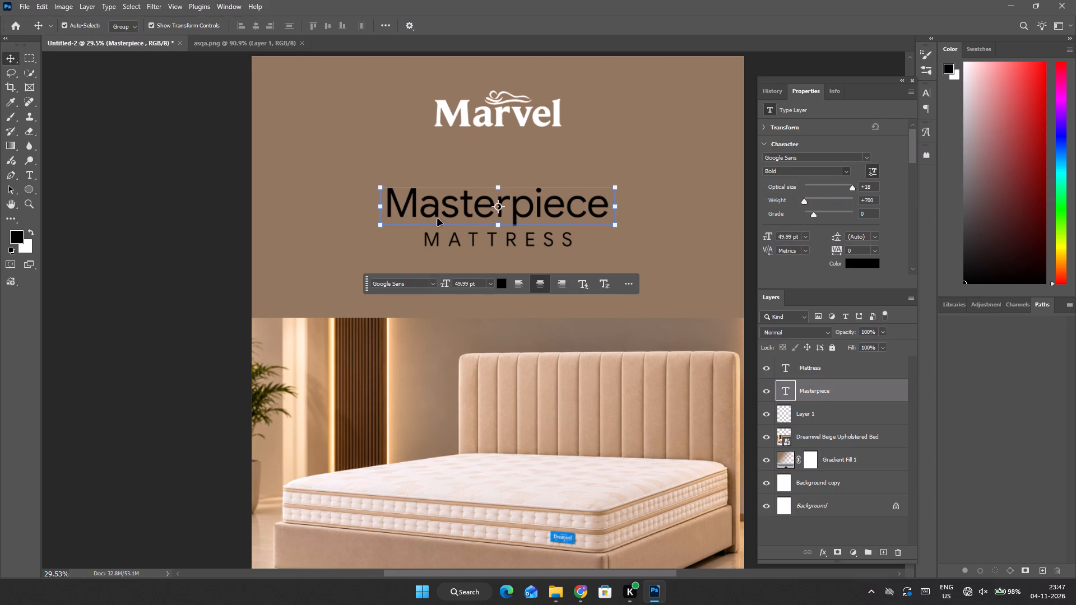
{"action": "left_click", "coordinate": [847, 174]}
{"action": "left_click", "coordinate": [818, 193]}
{"action": "left_click", "coordinate": [246, 235]}
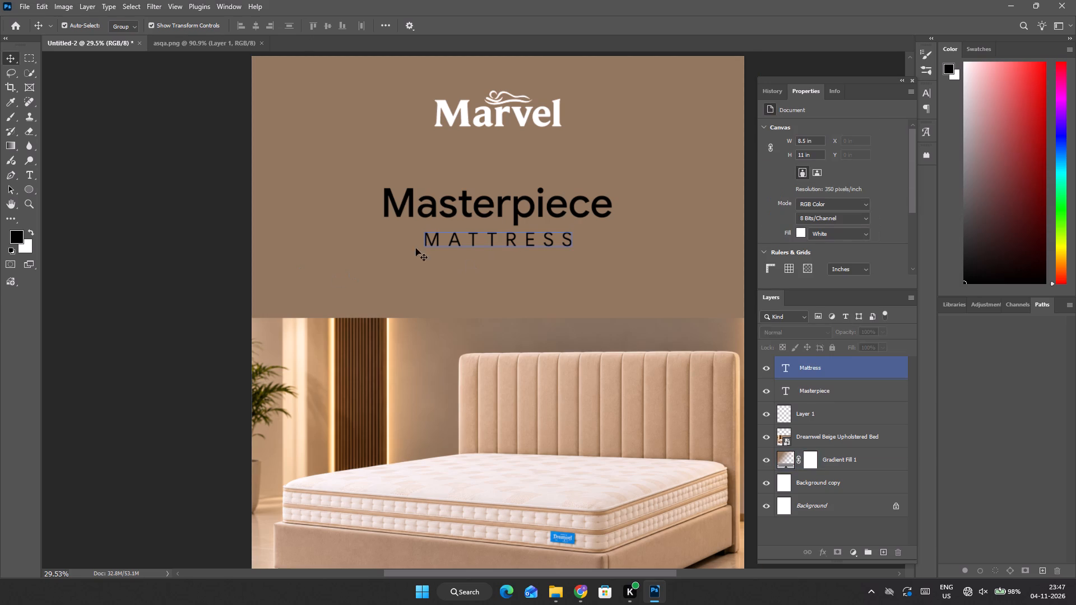
{"action": "left_click", "coordinate": [183, 258]}
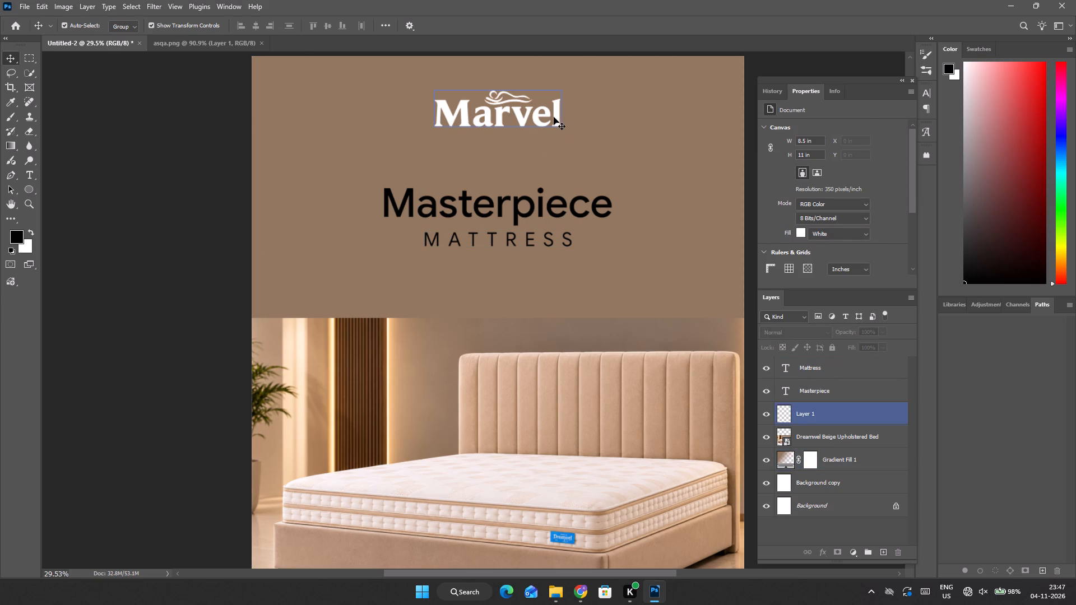
Switch to the asqa.png logo document and clear the existing selection around the Marvel lettering.
{"action": "scroll", "coordinate": [541, 117], "scroll_direction": "up", "scroll_amount": 3}
{"action": "left_click", "coordinate": [228, 49]}
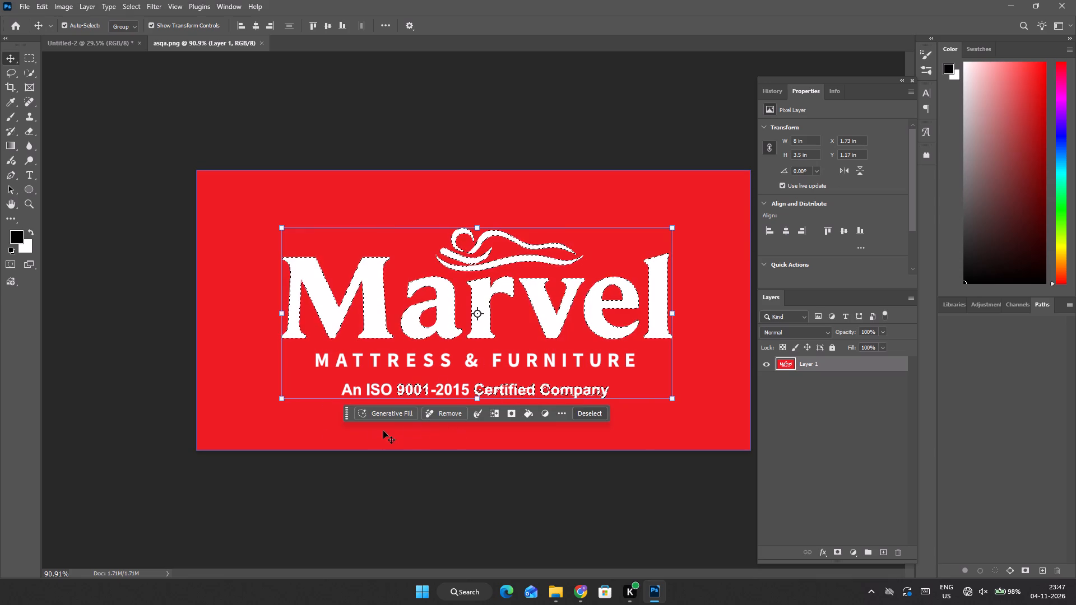
{"action": "left_click", "coordinate": [31, 77]}
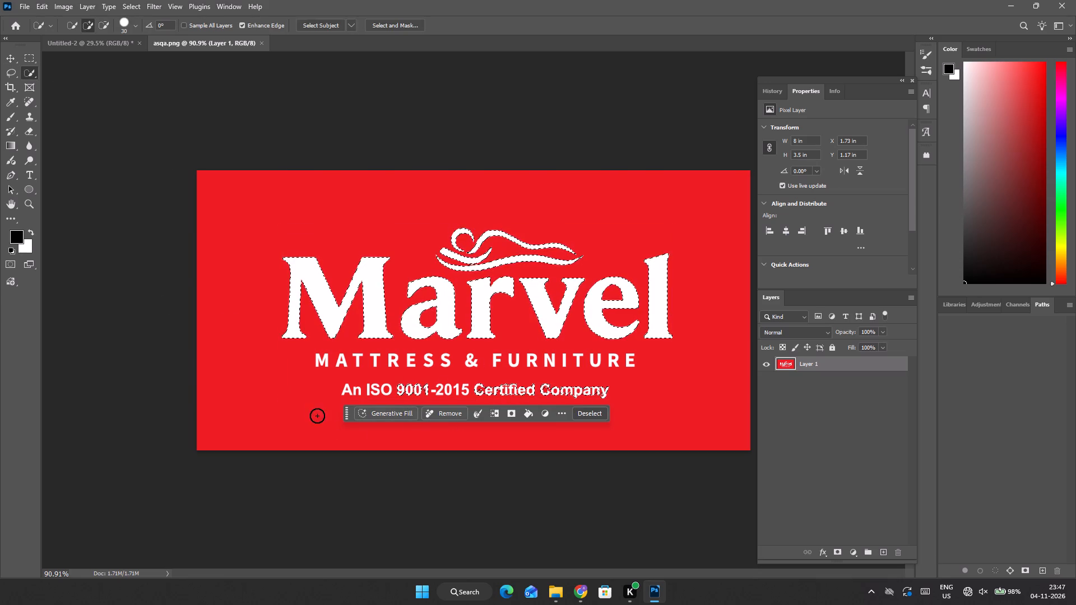
{"action": "left_click", "coordinate": [7, 61]}
{"action": "left_click", "coordinate": [30, 61]}
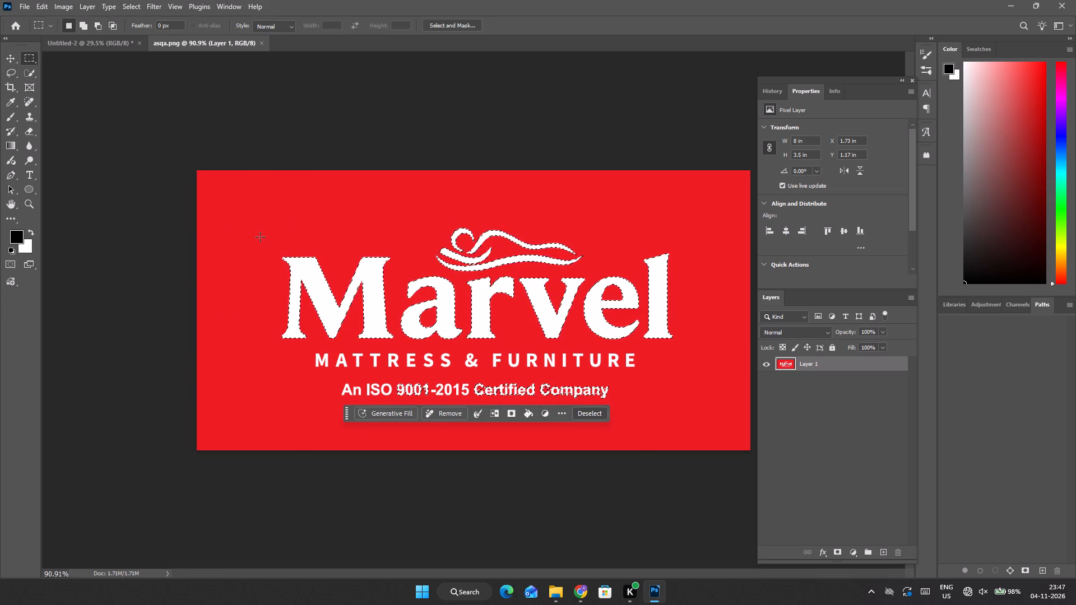
{"action": "left_click", "coordinate": [255, 233]}
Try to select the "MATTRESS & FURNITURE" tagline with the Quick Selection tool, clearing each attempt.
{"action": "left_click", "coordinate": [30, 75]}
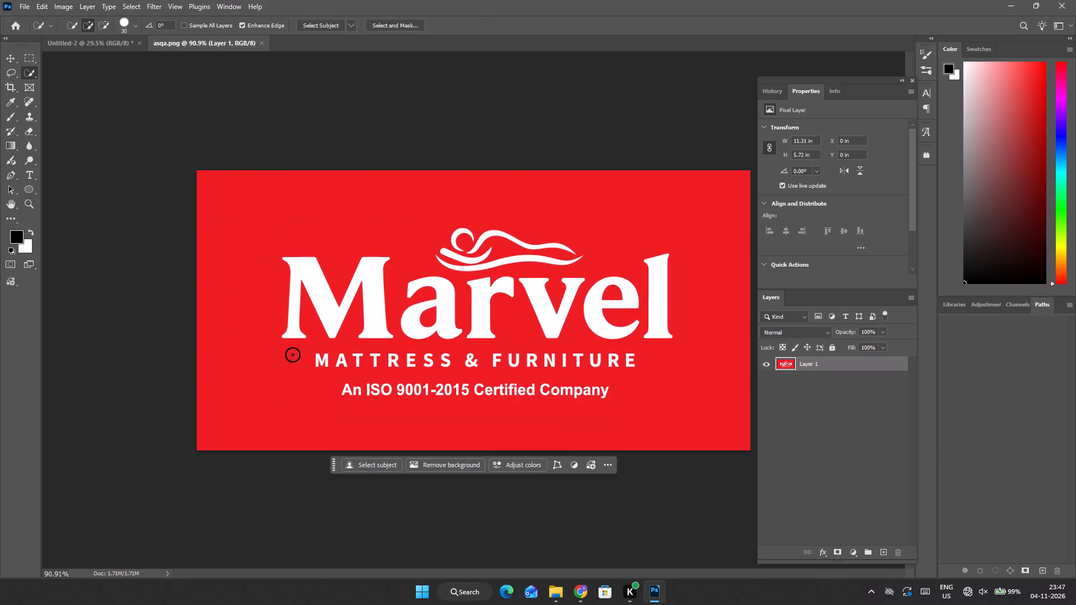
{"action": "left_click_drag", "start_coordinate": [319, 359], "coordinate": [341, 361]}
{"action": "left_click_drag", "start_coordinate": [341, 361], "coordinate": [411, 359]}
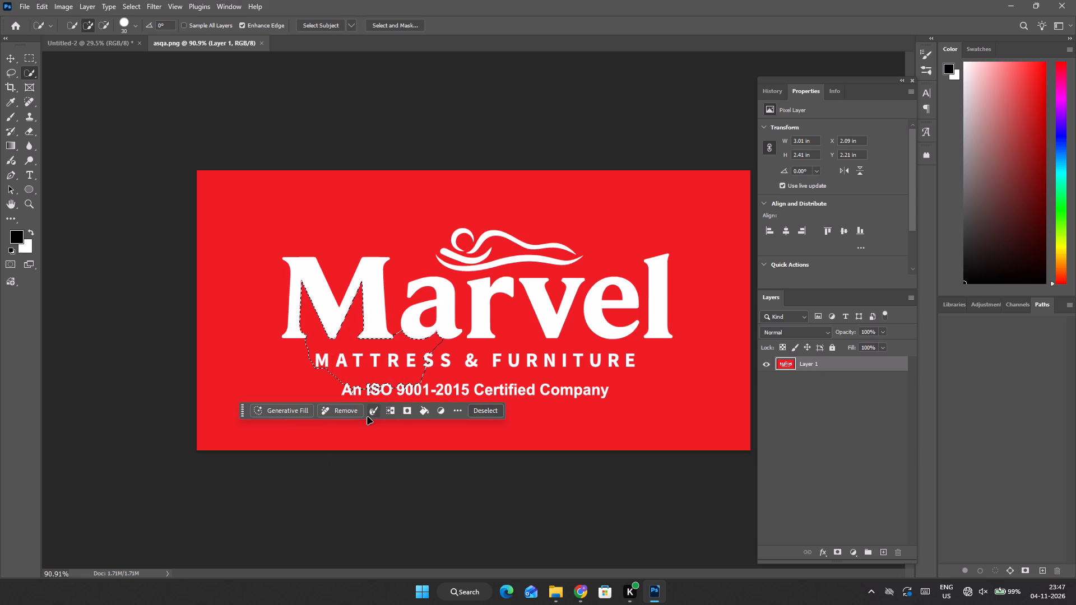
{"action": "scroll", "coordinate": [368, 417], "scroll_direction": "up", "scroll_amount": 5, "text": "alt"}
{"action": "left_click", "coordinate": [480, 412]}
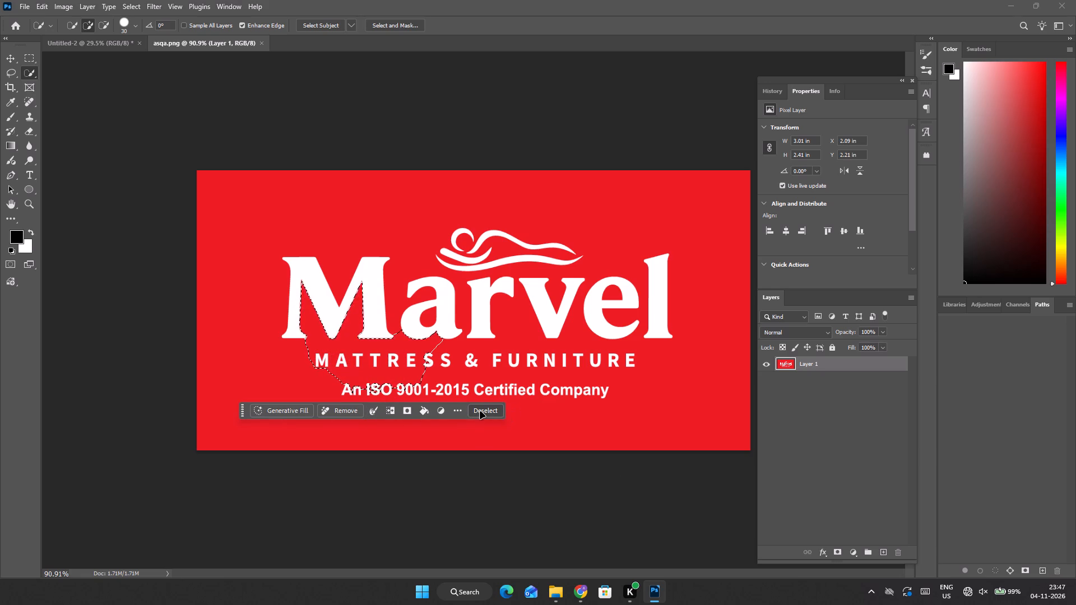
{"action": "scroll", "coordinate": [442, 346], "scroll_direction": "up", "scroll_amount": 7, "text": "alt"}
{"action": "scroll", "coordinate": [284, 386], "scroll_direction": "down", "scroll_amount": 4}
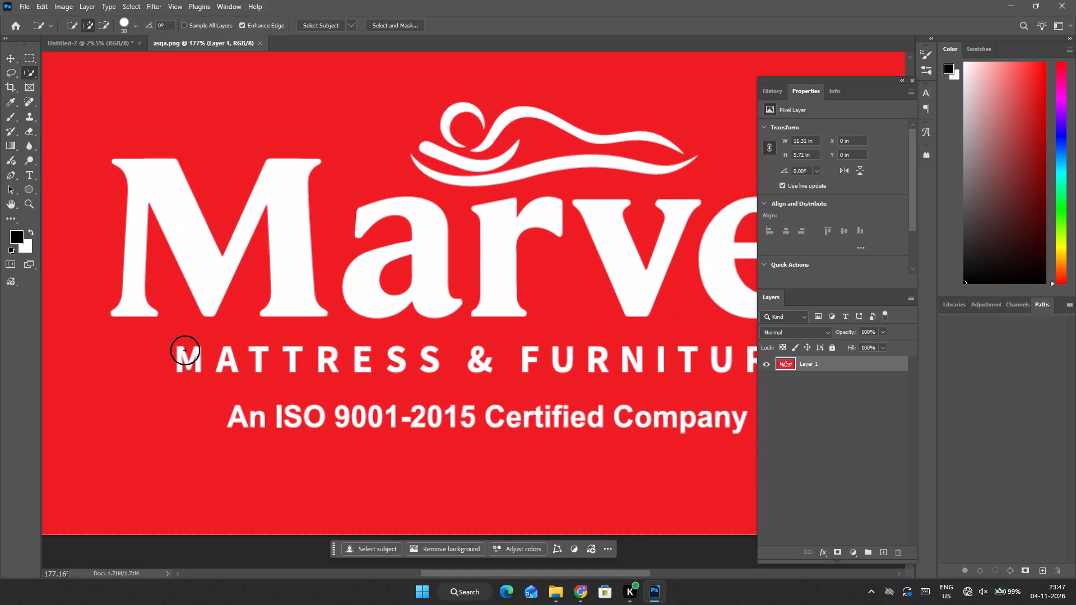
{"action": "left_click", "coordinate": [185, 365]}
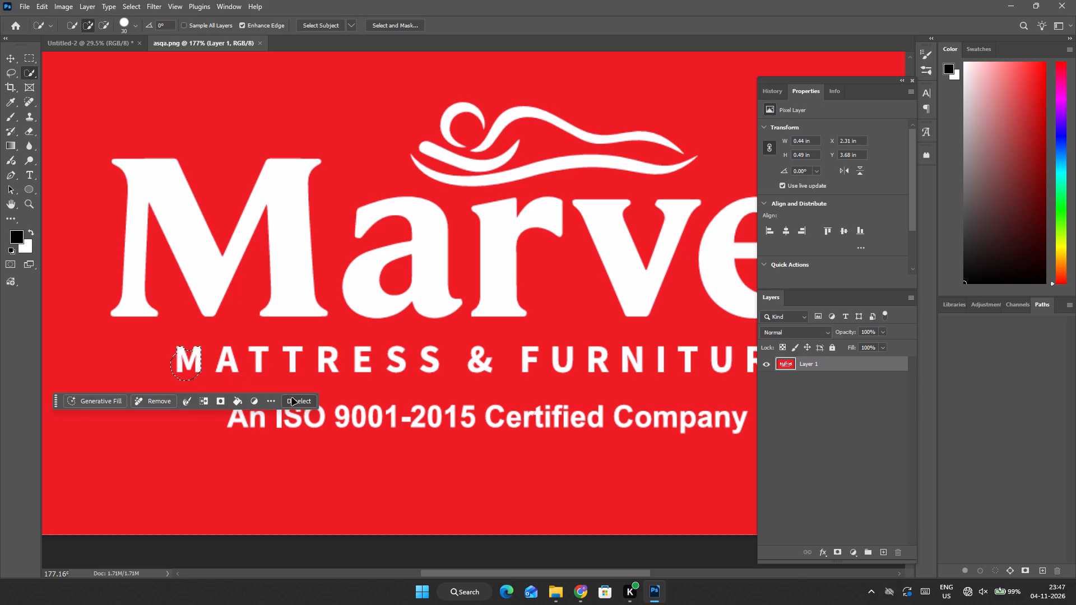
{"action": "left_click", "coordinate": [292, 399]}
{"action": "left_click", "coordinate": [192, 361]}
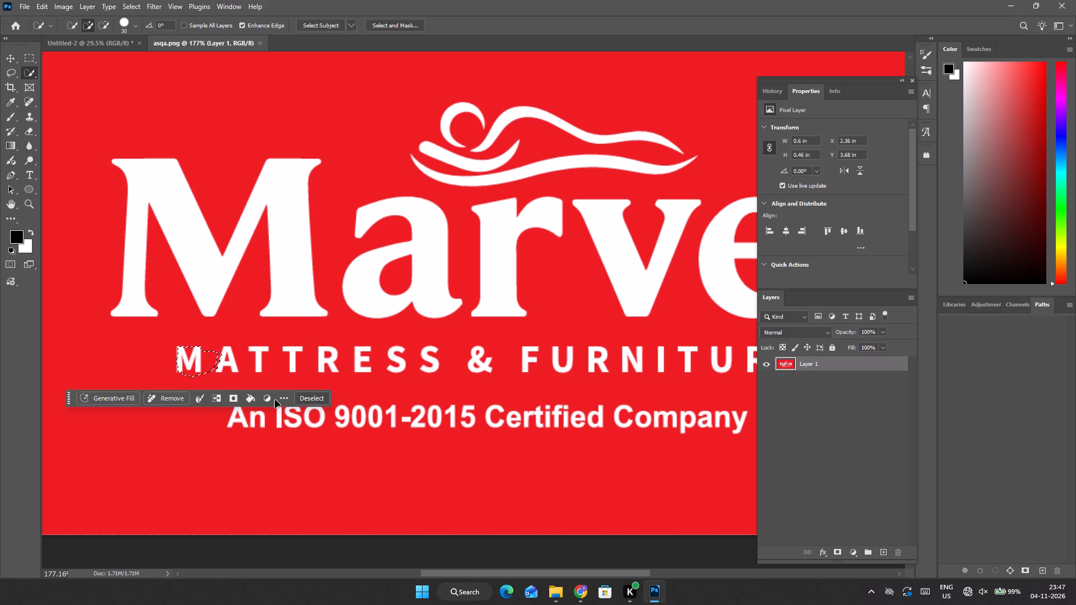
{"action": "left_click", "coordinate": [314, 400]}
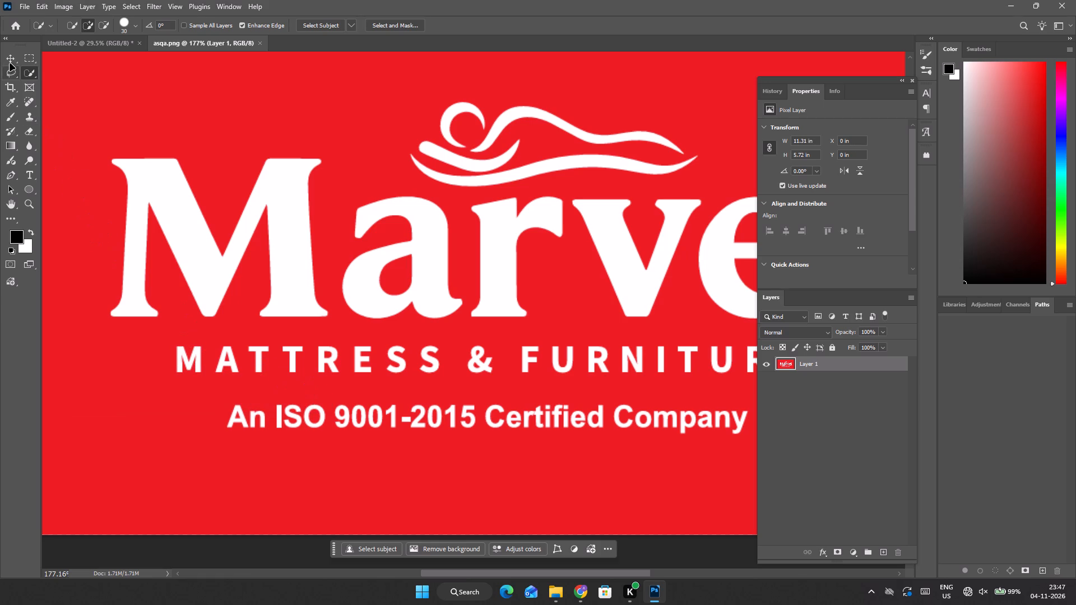
Select the whole "MATTRESS & FURNITURE" tagline with the Object Selection tool.
{"action": "left_click_drag", "start_coordinate": [26, 77], "coordinate": [54, 90]}
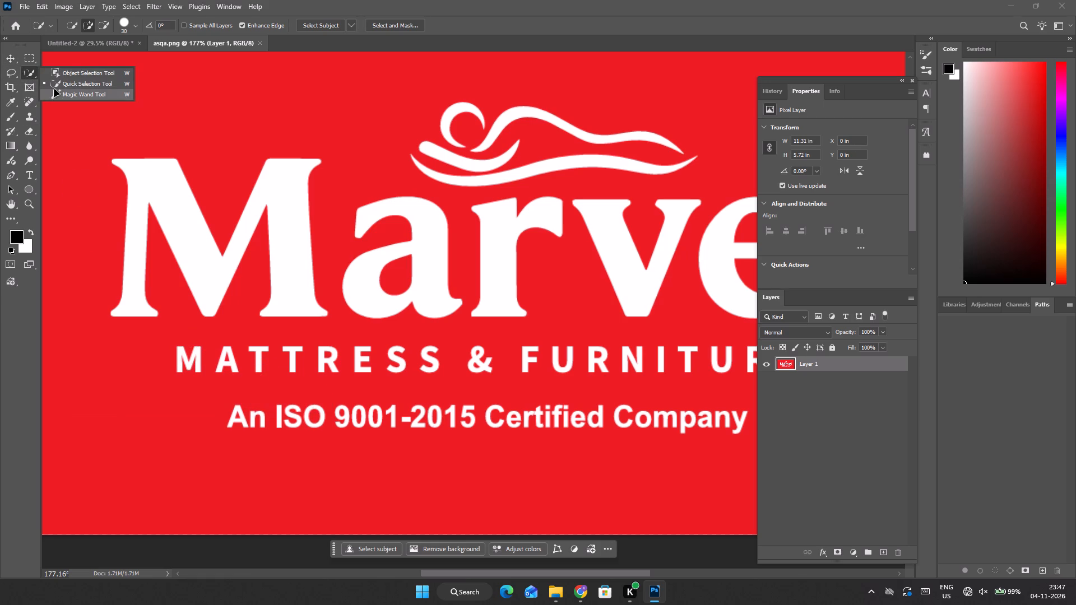
{"action": "left_click_drag", "start_coordinate": [54, 90], "coordinate": [61, 77]}
{"action": "left_click_drag", "start_coordinate": [163, 341], "coordinate": [453, 379]}
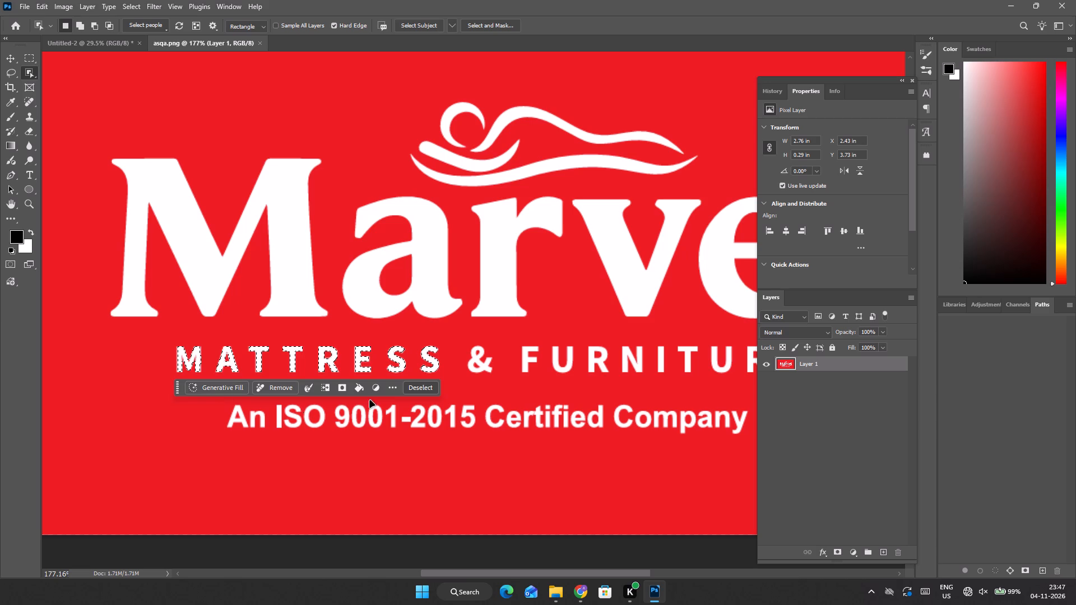
{"action": "scroll", "coordinate": [511, 374], "scroll_direction": "down", "scroll_amount": 4, "text": "alt"}
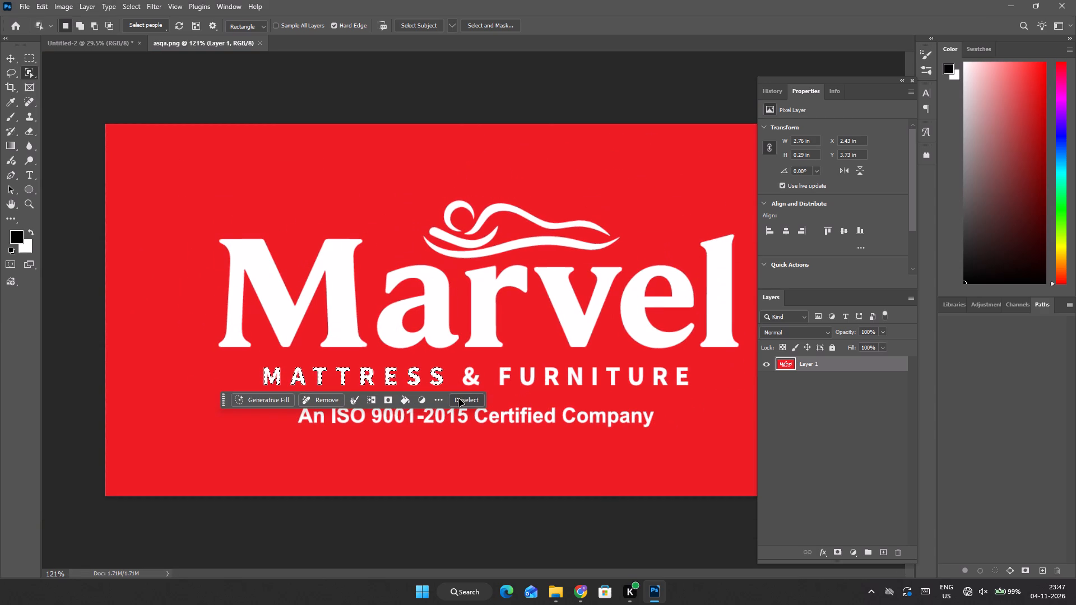
{"action": "left_click", "coordinate": [459, 399]}
{"action": "left_click_drag", "start_coordinate": [256, 360], "coordinate": [397, 376]}
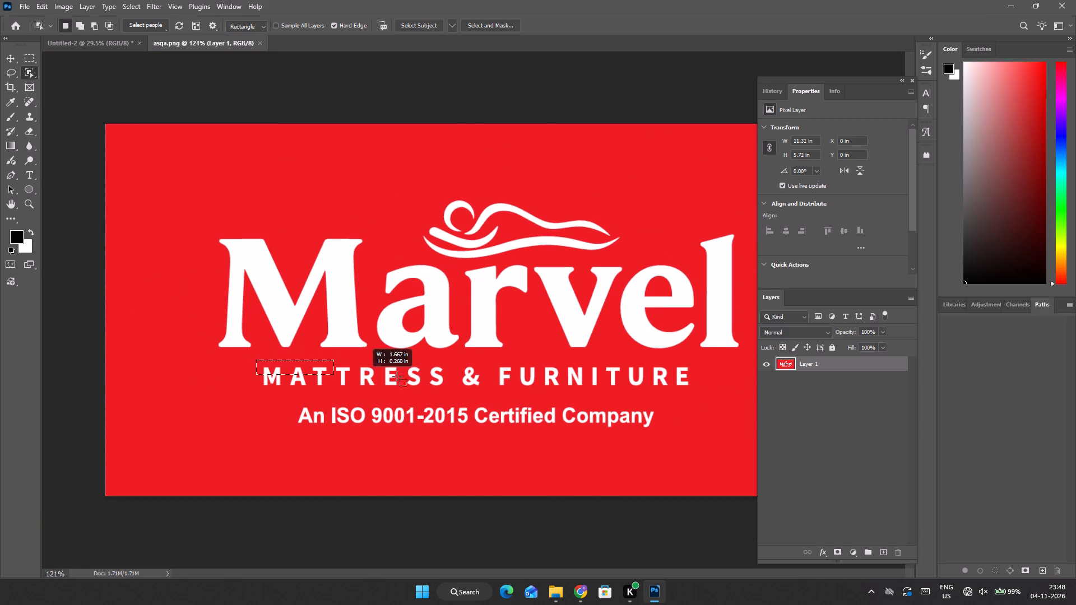
{"action": "left_click_drag", "start_coordinate": [397, 376], "coordinate": [695, 394]}
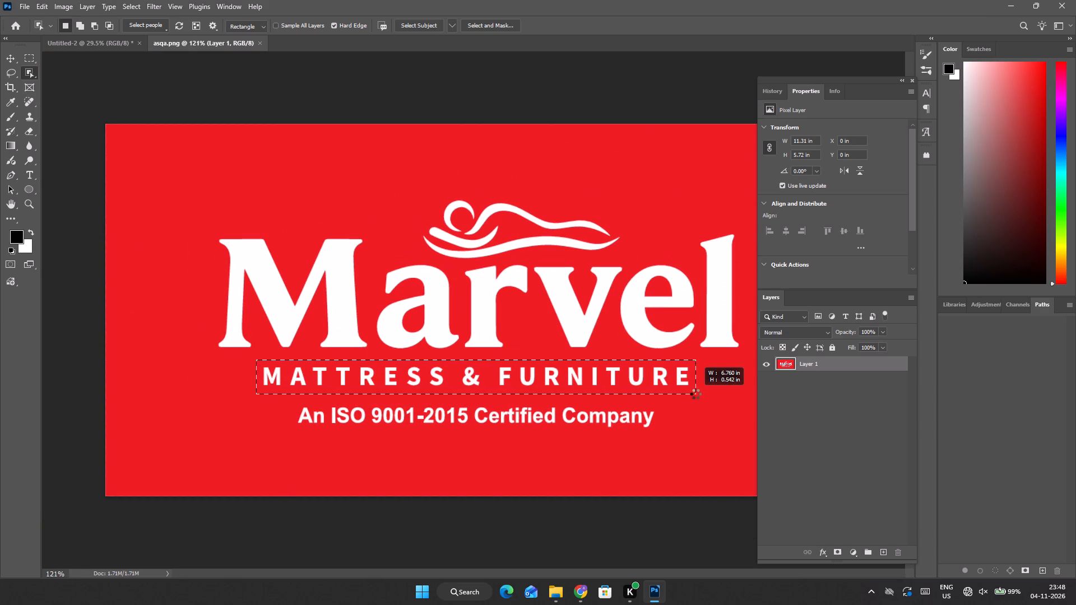
Bring the selected tagline into the poster document and centre it directly beneath the white Marvel logo.
{"action": "key", "text": "v"}
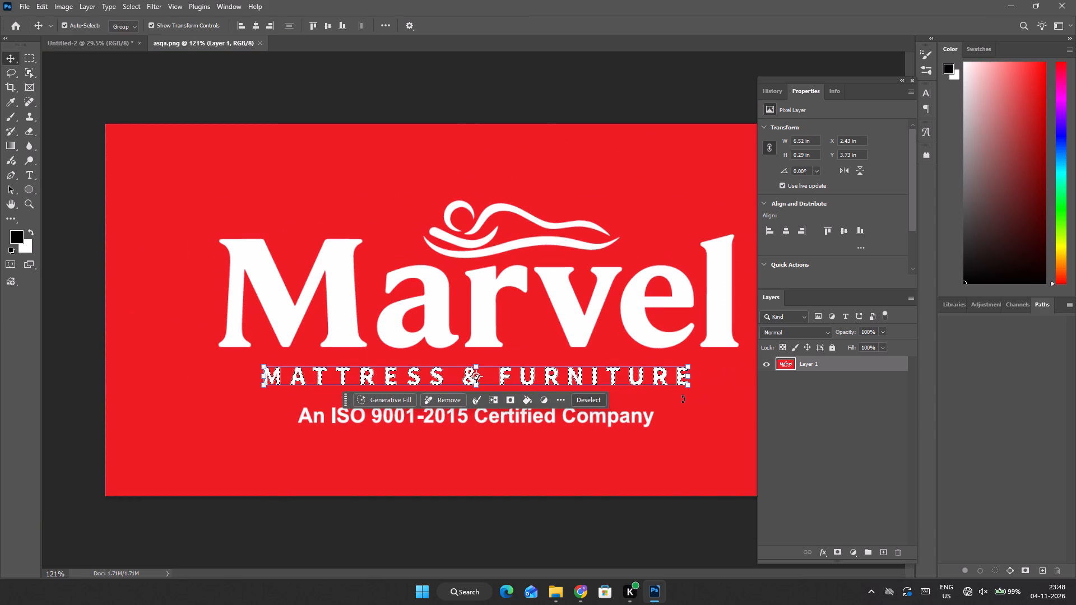
{"action": "left_click_drag", "start_coordinate": [551, 378], "coordinate": [398, 201]}
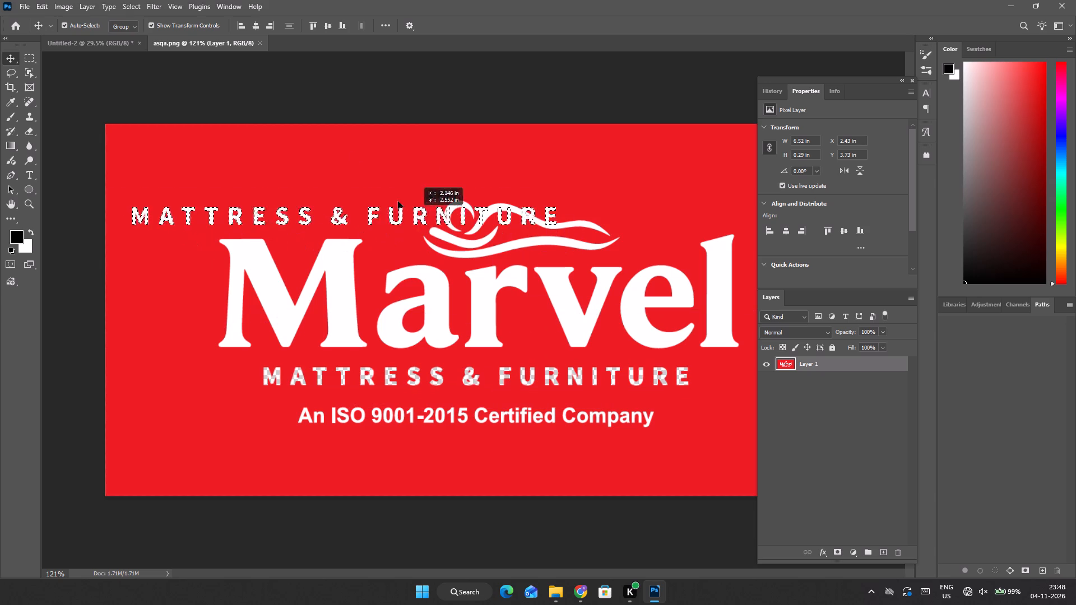
{"action": "left_click_drag", "start_coordinate": [398, 201], "coordinate": [413, 151]}
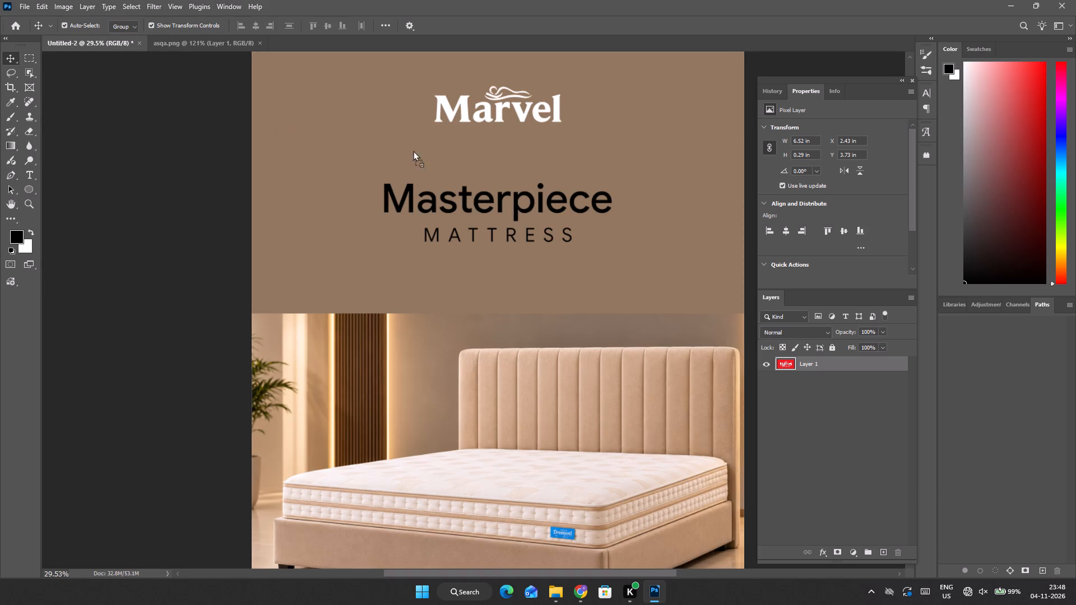
{"action": "left_click_drag", "start_coordinate": [413, 151], "coordinate": [489, 155]}
{"action": "left_click_drag", "start_coordinate": [504, 155], "coordinate": [530, 132]}
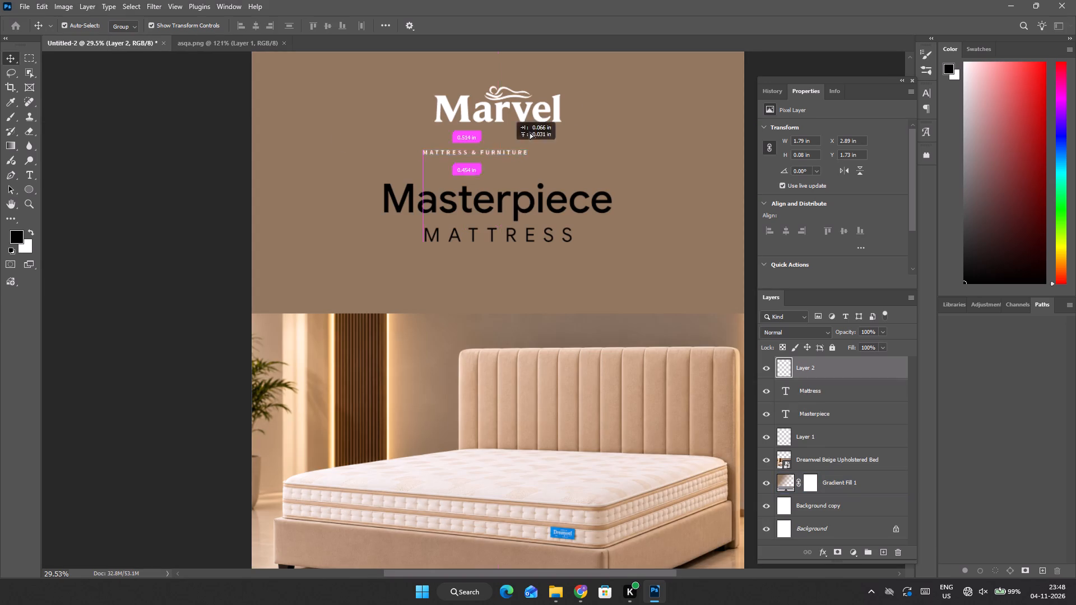
{"action": "left_click_drag", "start_coordinate": [530, 132], "coordinate": [534, 132]}
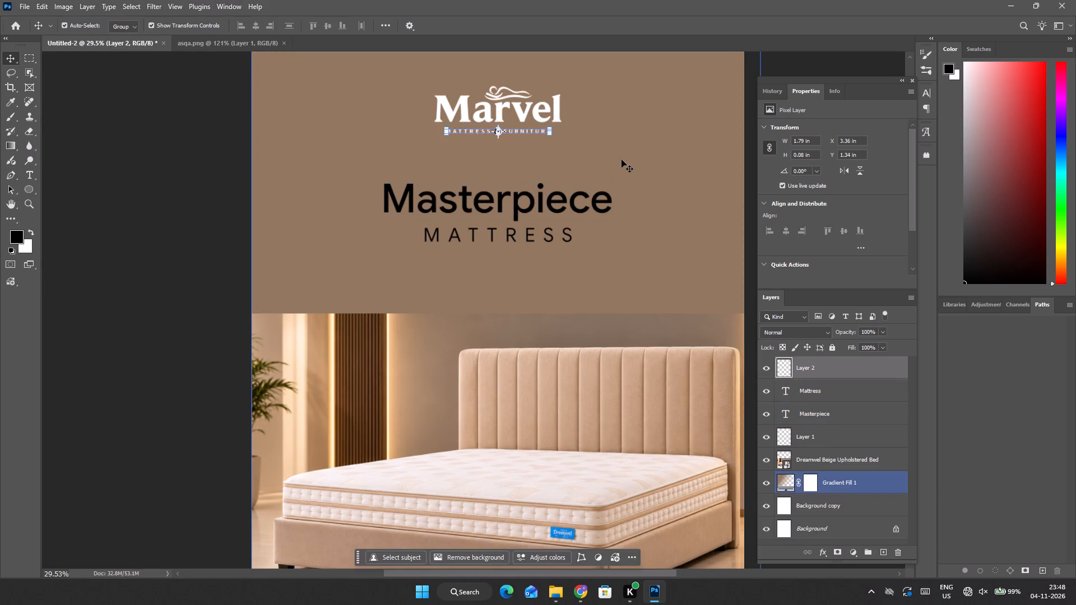
{"action": "left_click", "coordinate": [622, 160]}
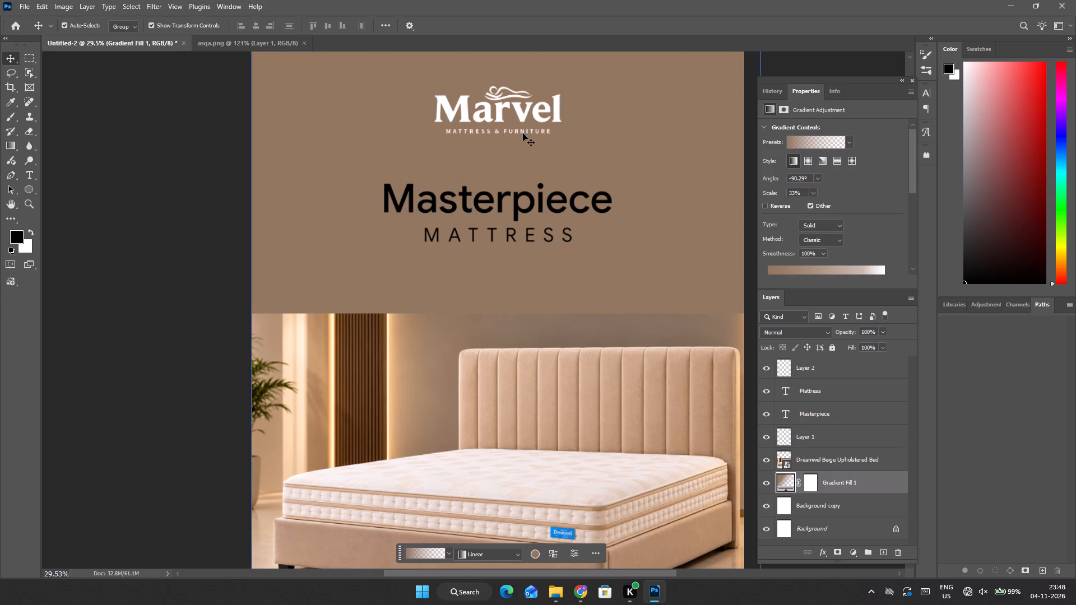
Nudge the "MATTRESS & FURNITURE" tagline slightly down to add a little space below the Marvel logo.
{"action": "left_click", "coordinate": [517, 129]}
{"action": "key", "text": "Down"}
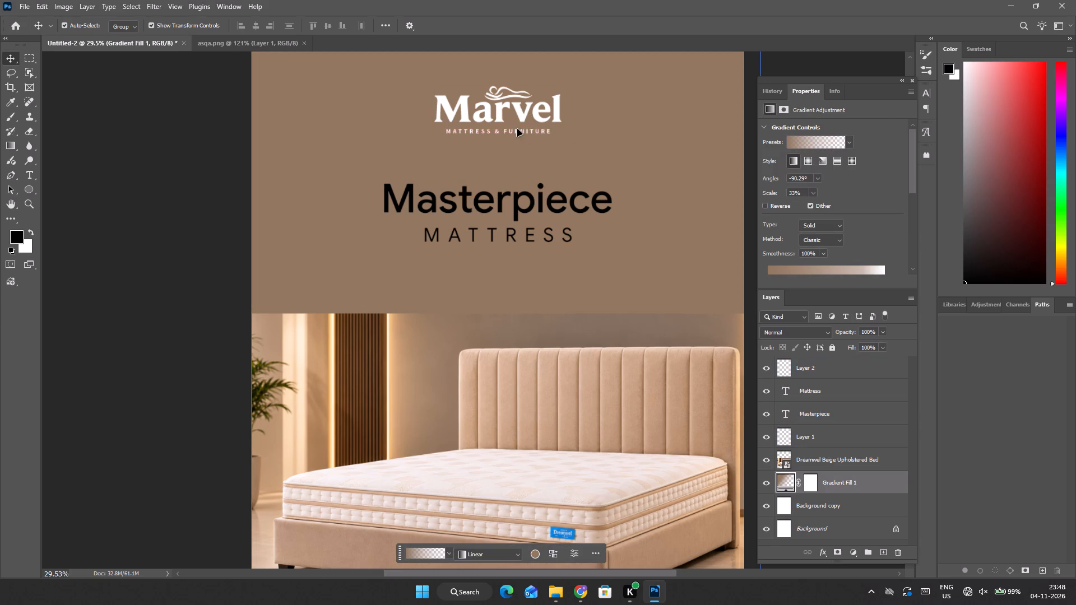
{"action": "left_click", "coordinate": [523, 132]}
{"action": "key", "text": "Down"}
{"action": "key", "text": "Down"}
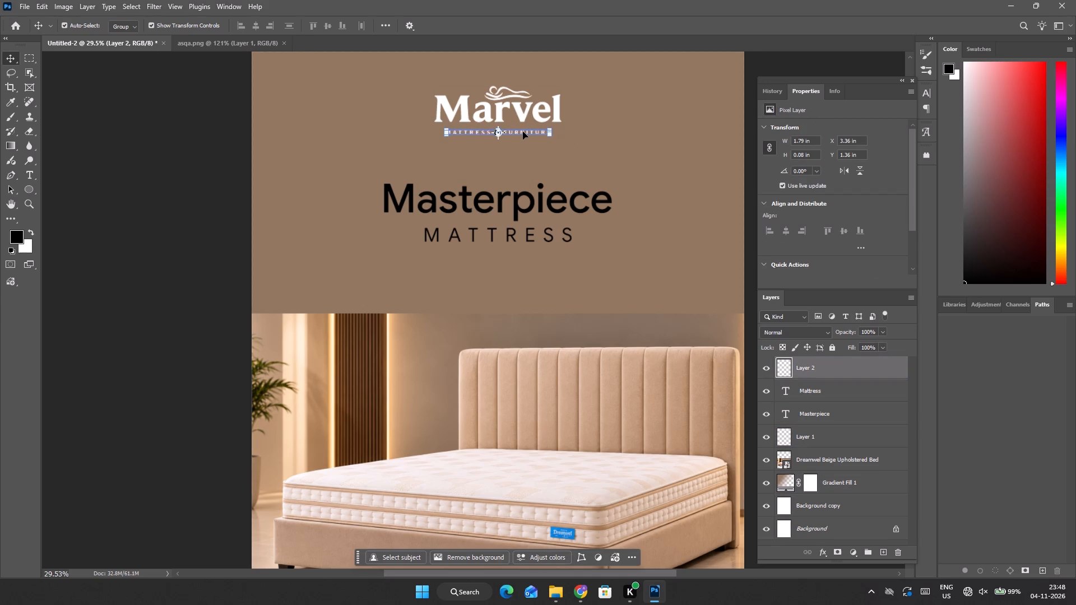
Nudge the "MATTRESS & FURNITURE" tagline down one more small increment and deselect it.
{"action": "key", "text": "Down"}
{"action": "left_click", "coordinate": [591, 141]}
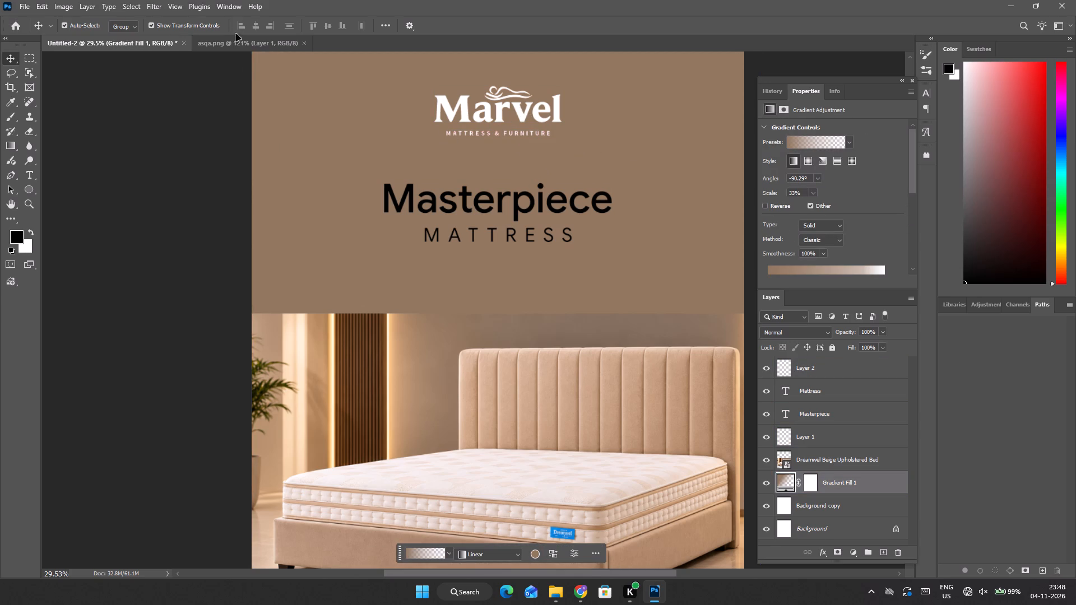
In the red Marvel logo file, select the "An ISO 9001-2015 Certified Company" line with the Object Selection tool.
{"action": "left_click", "coordinate": [228, 40]}
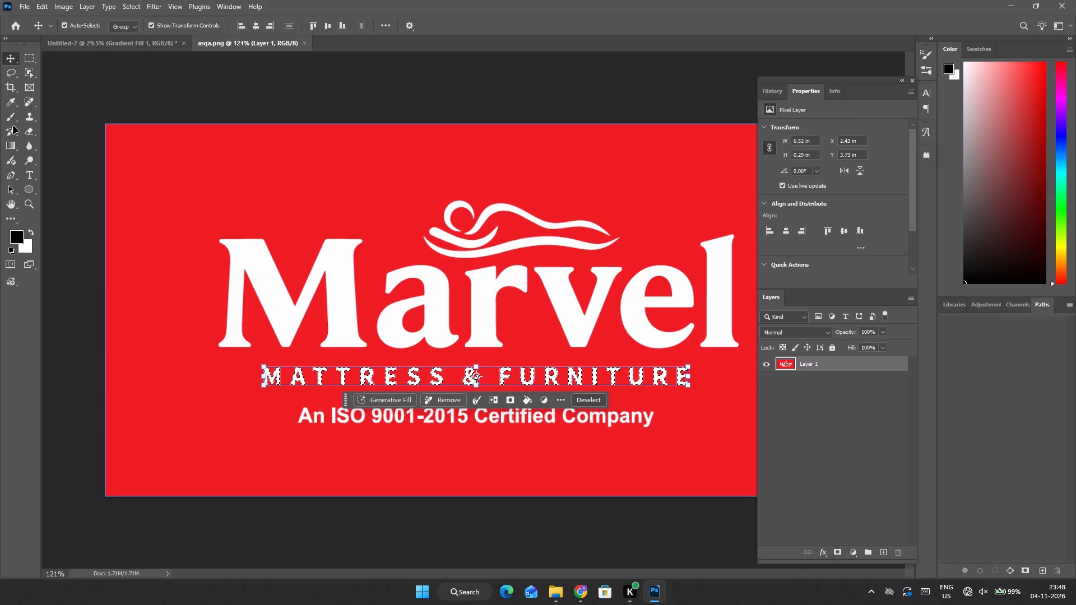
{"action": "left_click", "coordinate": [29, 68]}
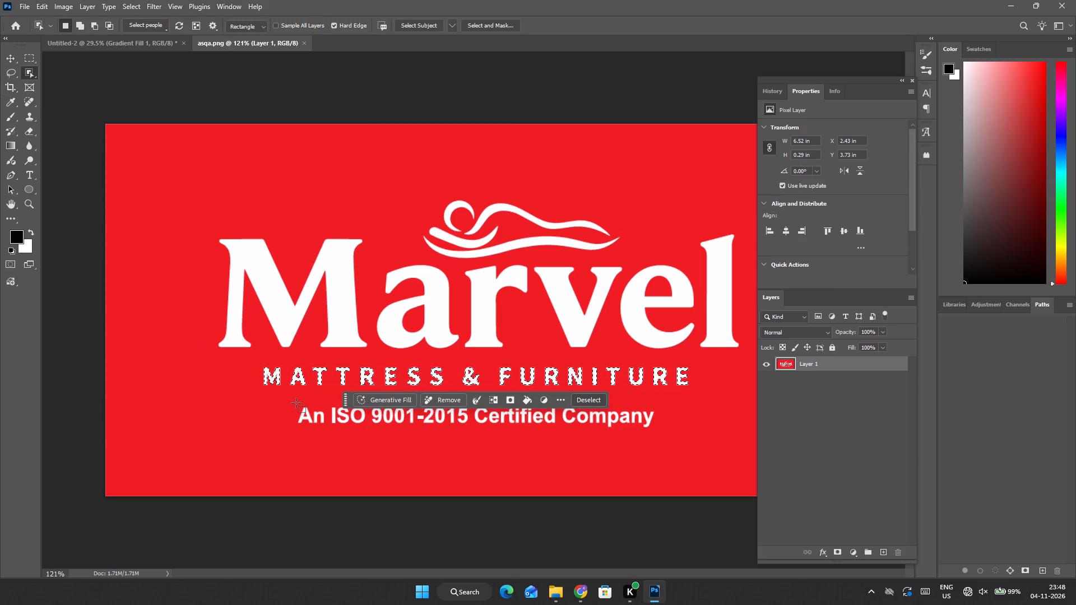
{"action": "left_click", "coordinate": [296, 403]}
{"action": "left_click_drag", "start_coordinate": [292, 401], "coordinate": [546, 445]}
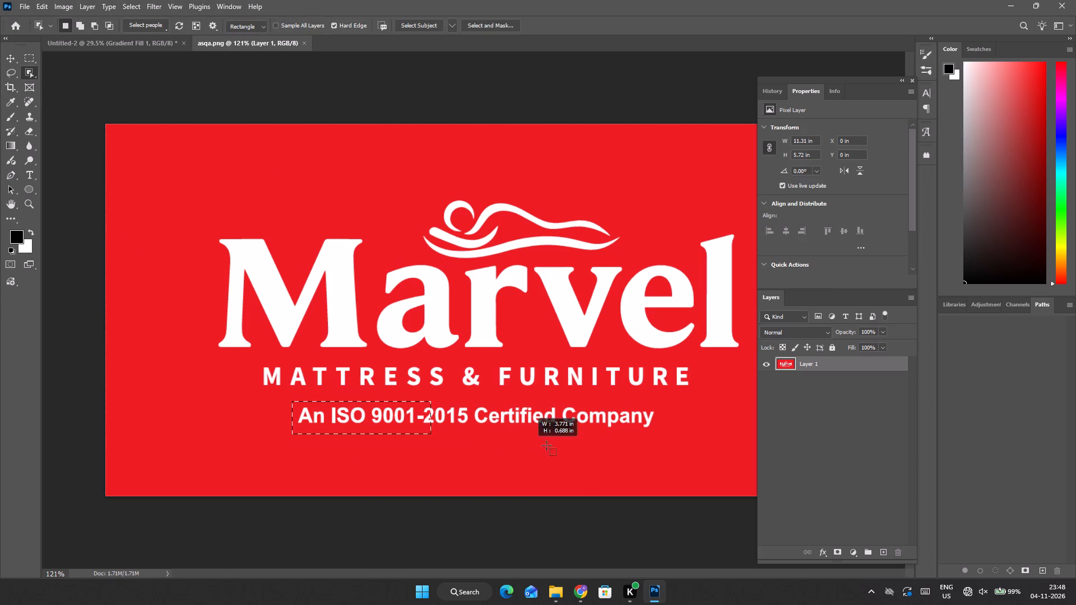
{"action": "left_click_drag", "start_coordinate": [546, 445], "coordinate": [658, 435]}
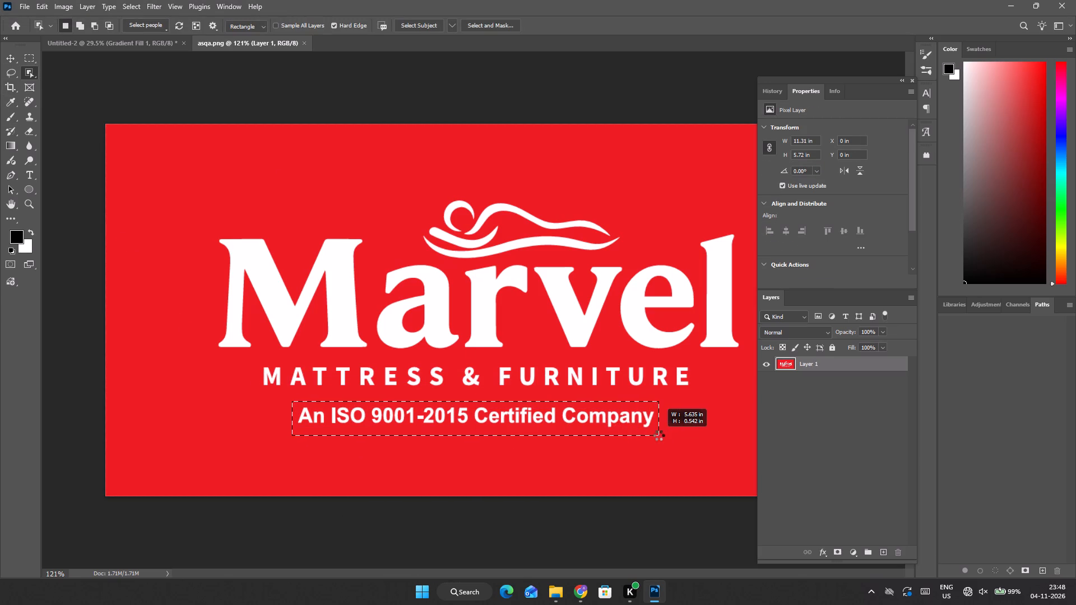
Bring the selected ISO certification line into the poster document and centre it closely beneath the "MATTRESS & FURNITURE" tagline.
{"action": "key", "text": "v"}
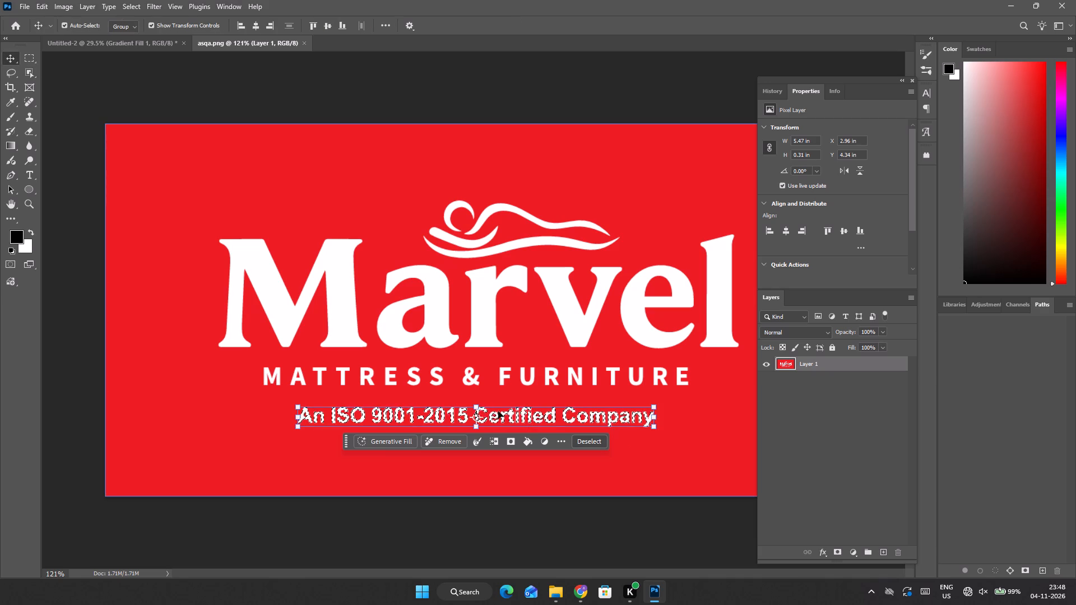
{"action": "left_click_drag", "start_coordinate": [502, 414], "coordinate": [328, 243]}
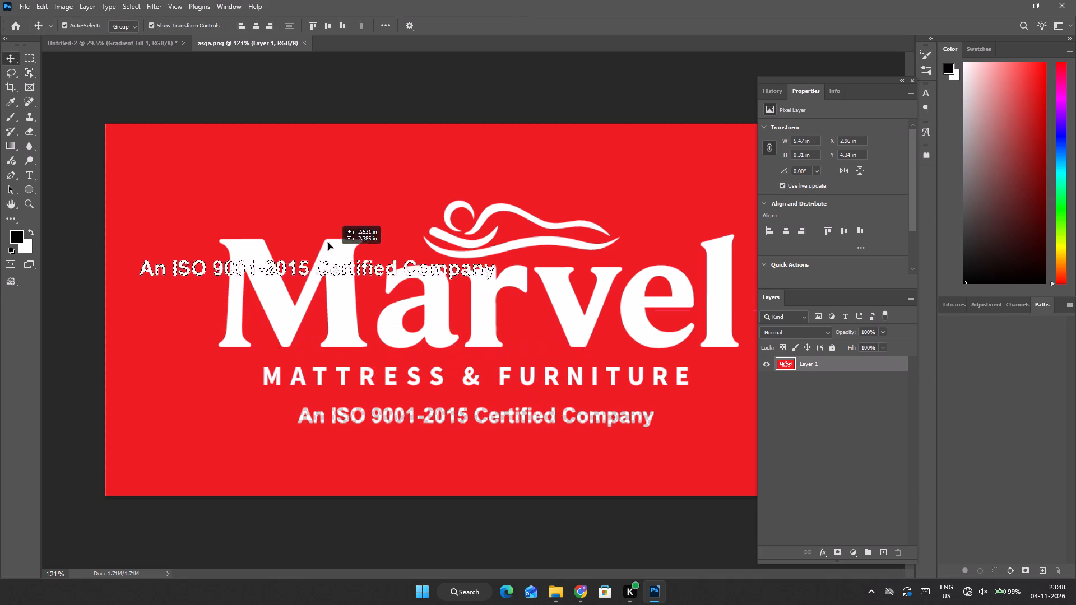
{"action": "left_click_drag", "start_coordinate": [328, 243], "coordinate": [419, 134]}
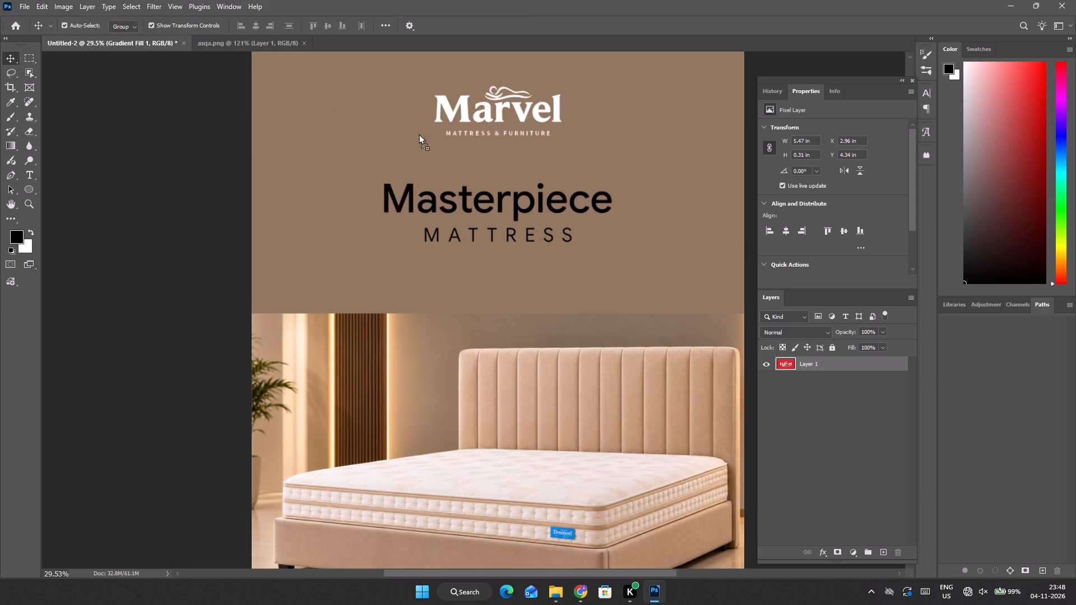
{"action": "left_click_drag", "start_coordinate": [419, 134], "coordinate": [533, 148]}
{"action": "left_click_drag", "start_coordinate": [549, 149], "coordinate": [544, 147]}
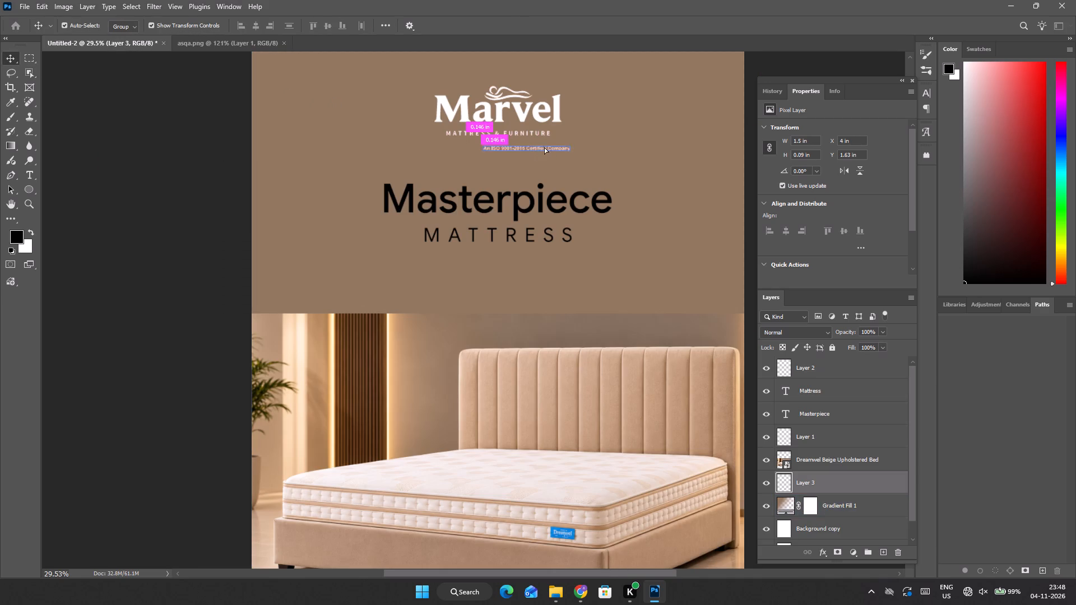
{"action": "left_click_drag", "start_coordinate": [544, 147], "coordinate": [520, 146]}
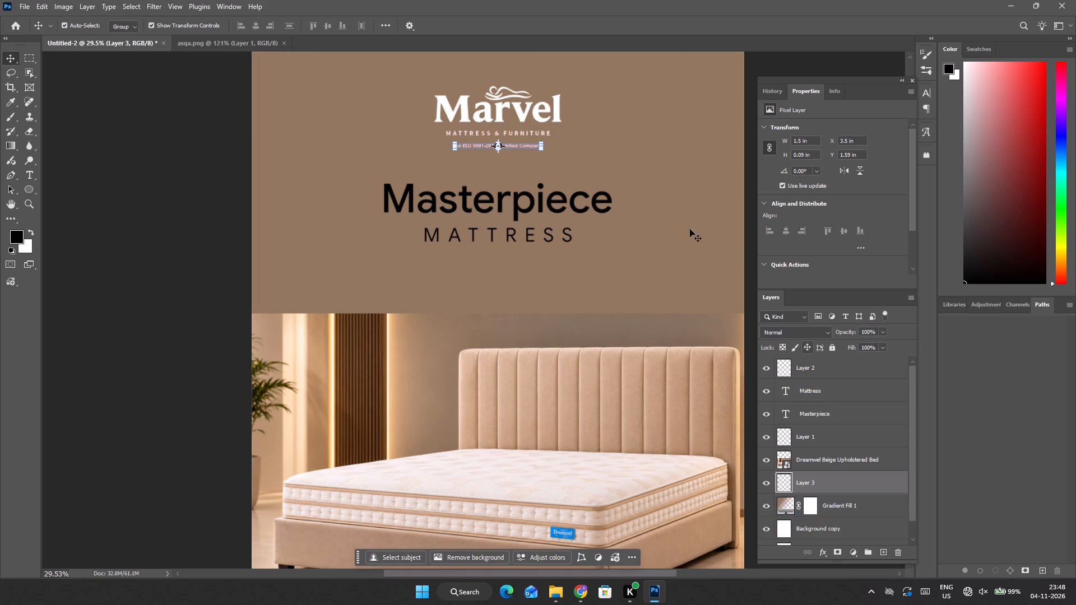
{"action": "scroll", "coordinate": [641, 154], "scroll_direction": "up", "scroll_amount": 4, "text": "alt"}
{"action": "scroll", "coordinate": [461, 144], "scroll_direction": "up", "scroll_amount": 4, "text": "alt"}
{"action": "left_click", "coordinate": [466, 143]}
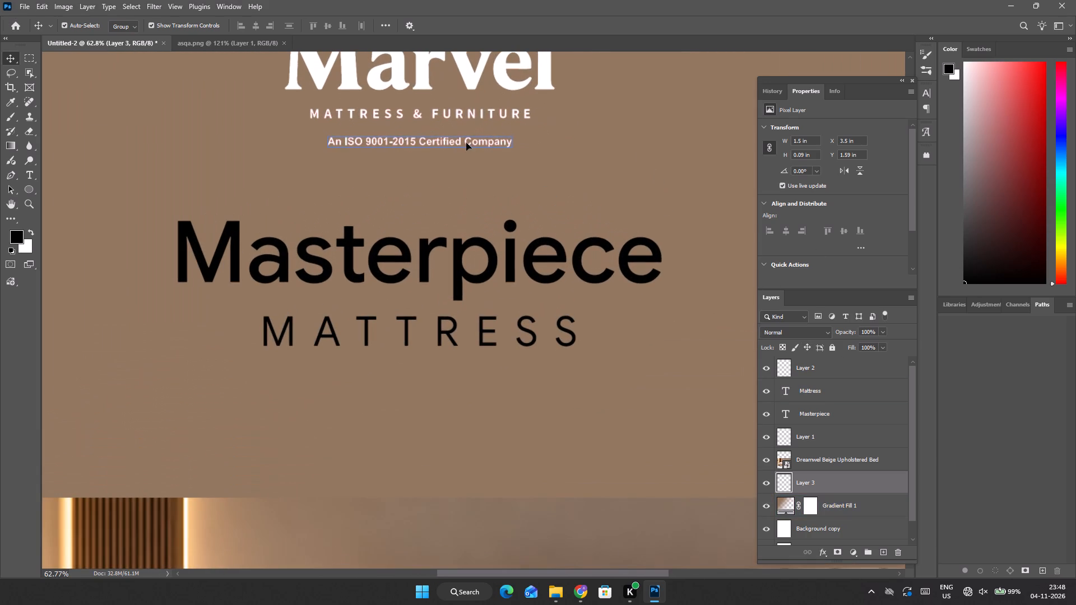
{"action": "scroll", "coordinate": [407, 128], "scroll_direction": "down", "scroll_amount": 3, "text": "alt"}
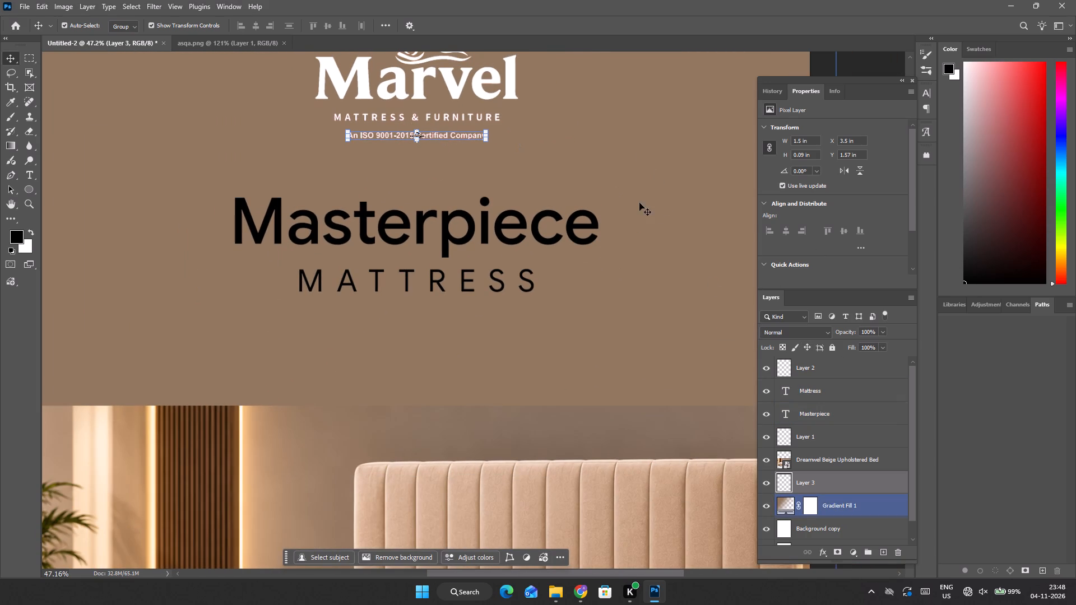
Set the blend mode of the ISO certification line's layer to Linear Dodge (Add).
{"action": "left_click", "coordinate": [813, 336]}
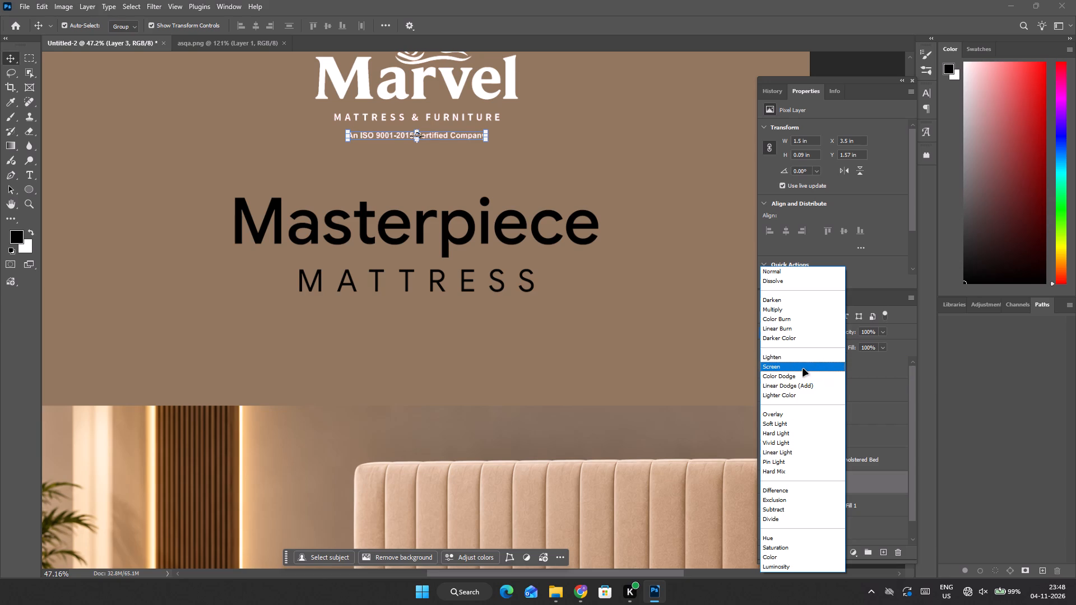
{"action": "left_click", "coordinate": [805, 388]}
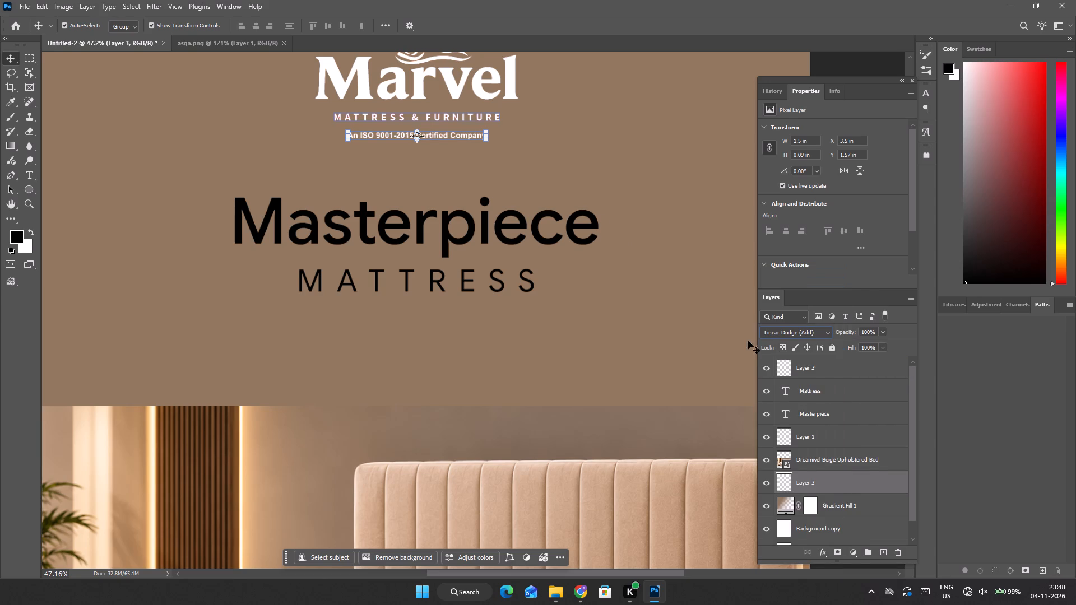
Set the blend mode of the "MATTRESS & FURNITURE" tagline's layer to Color Dodge.
{"action": "left_click", "coordinate": [449, 115]}
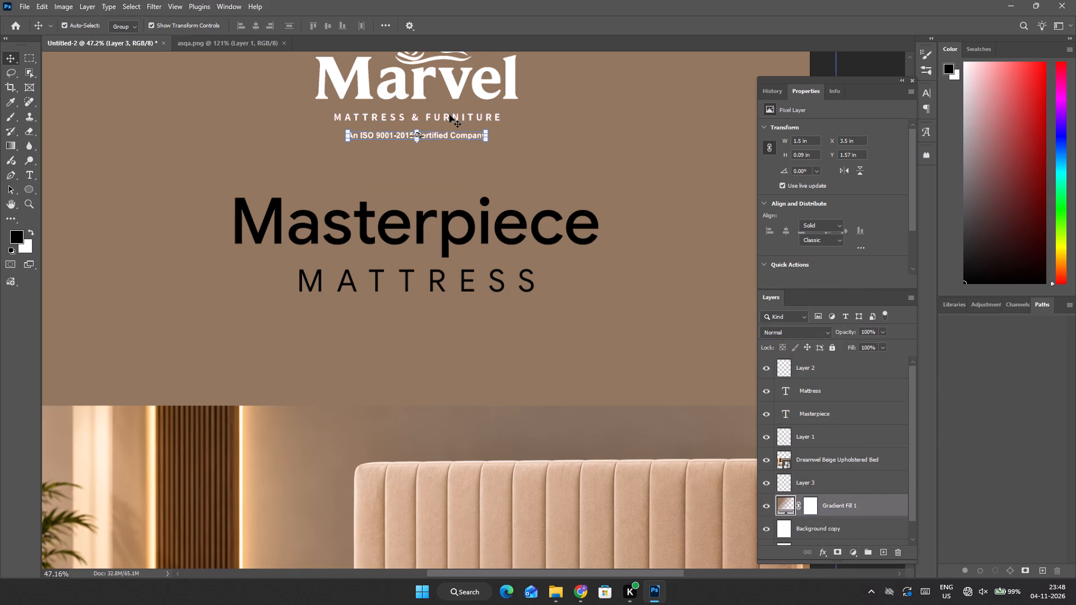
{"action": "left_click", "coordinate": [446, 115]}
{"action": "left_click", "coordinate": [445, 118]}
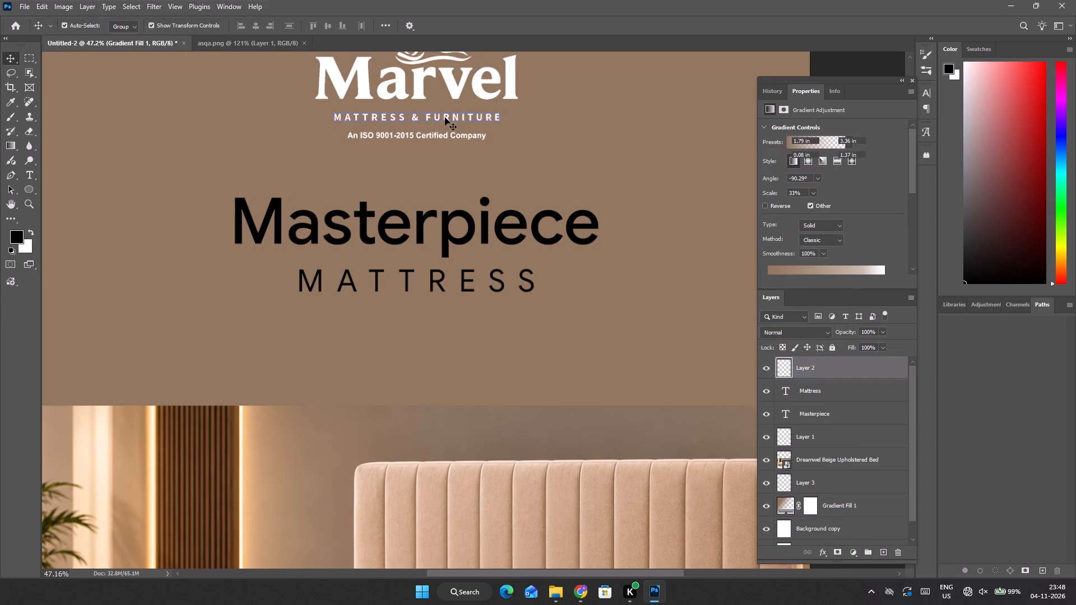
{"action": "left_click", "coordinate": [815, 331]}
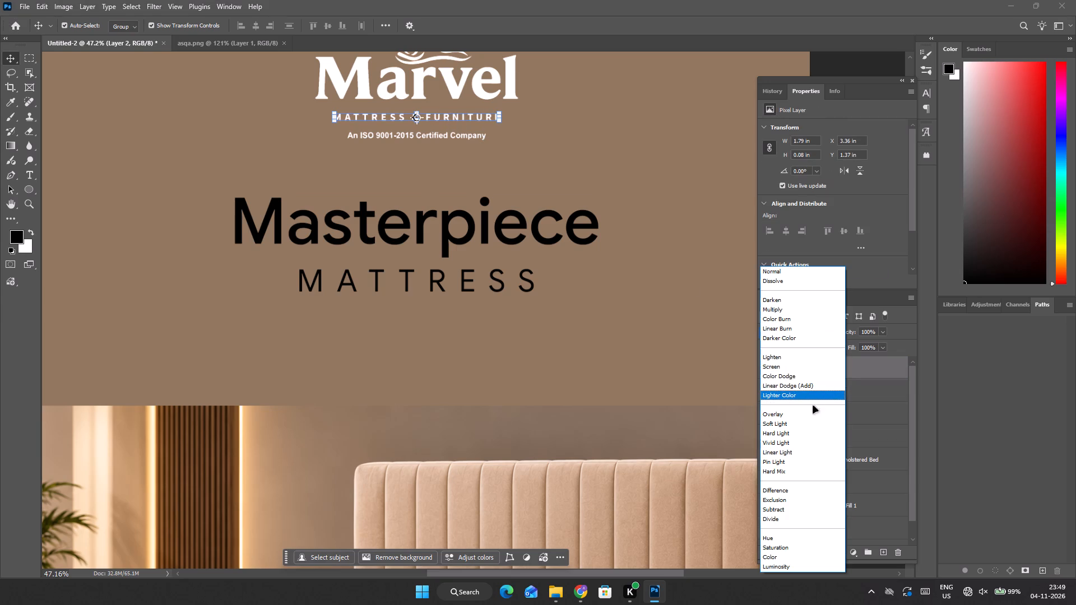
{"action": "left_click", "coordinate": [805, 379]}
{"action": "left_click", "coordinate": [525, 355]}
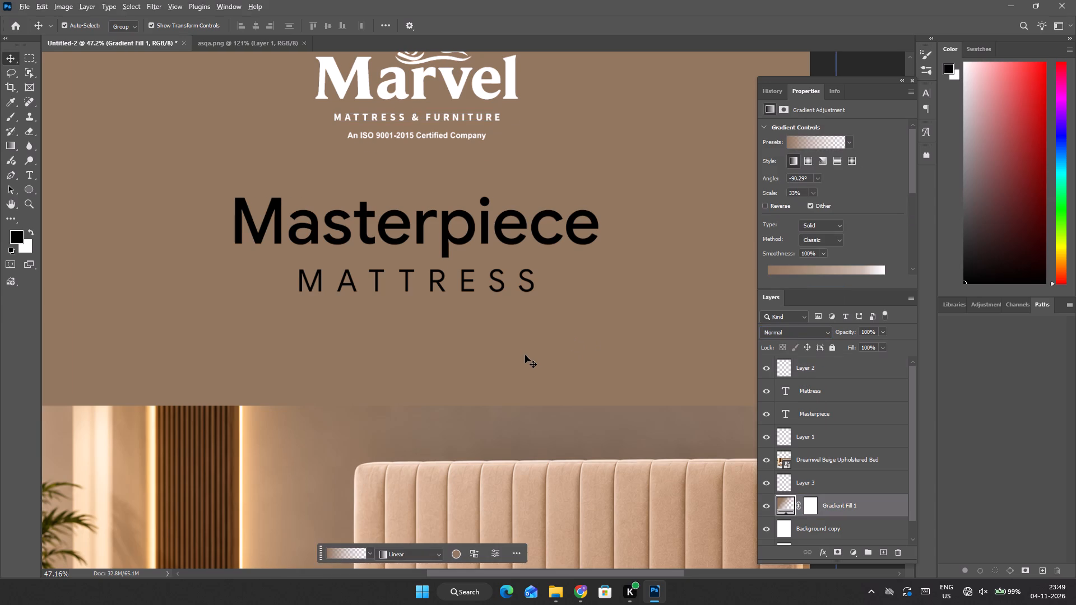
Review the whole poster layout, examining the logo block and headline against the bed photo.
{"action": "scroll", "coordinate": [525, 355], "scroll_direction": "down", "scroll_amount": 7, "text": "alt"}
{"action": "scroll", "coordinate": [517, 311], "scroll_direction": "down", "scroll_amount": 5}
{"action": "scroll", "coordinate": [517, 311], "scroll_direction": "down", "scroll_amount": 4, "text": "alt"}
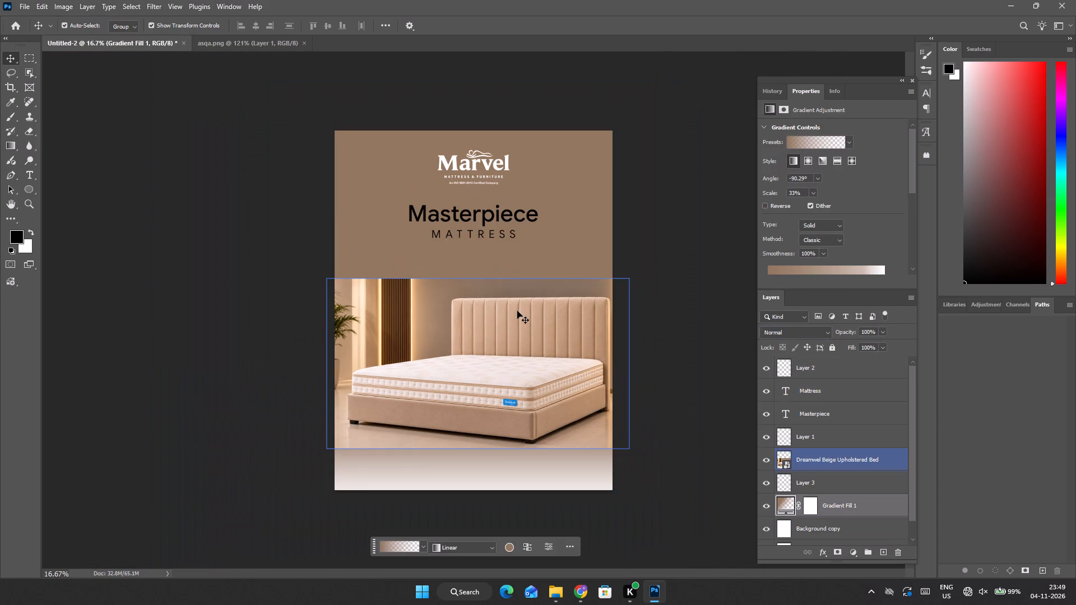
{"action": "left_click", "coordinate": [222, 255]}
{"action": "scroll", "coordinate": [684, 286], "scroll_direction": "up", "scroll_amount": 3, "text": "alt"}
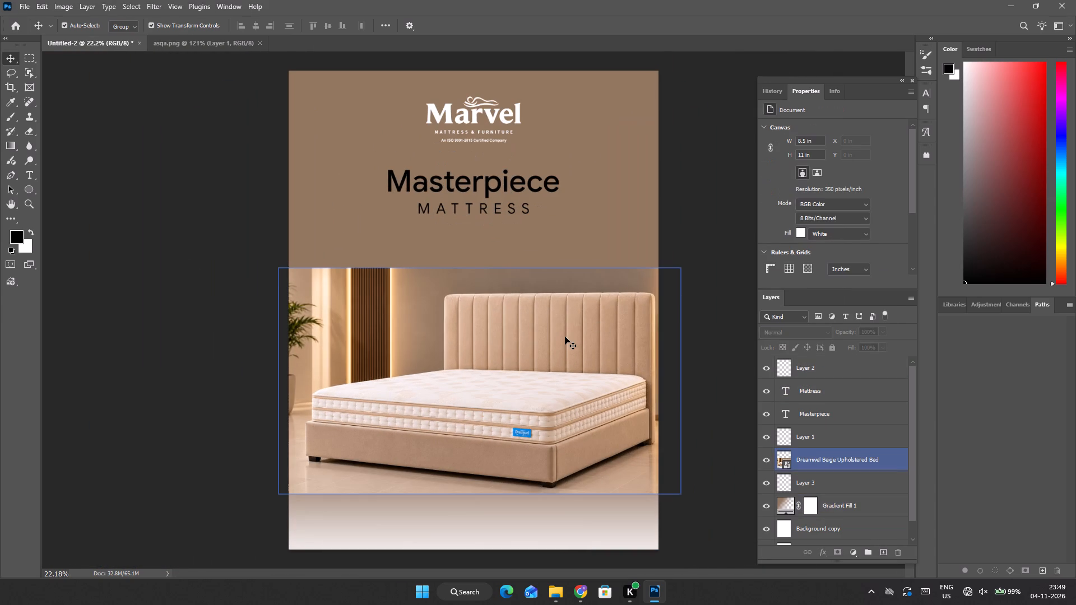
{"action": "scroll", "coordinate": [565, 337], "scroll_direction": "up", "scroll_amount": 1, "text": "alt"}
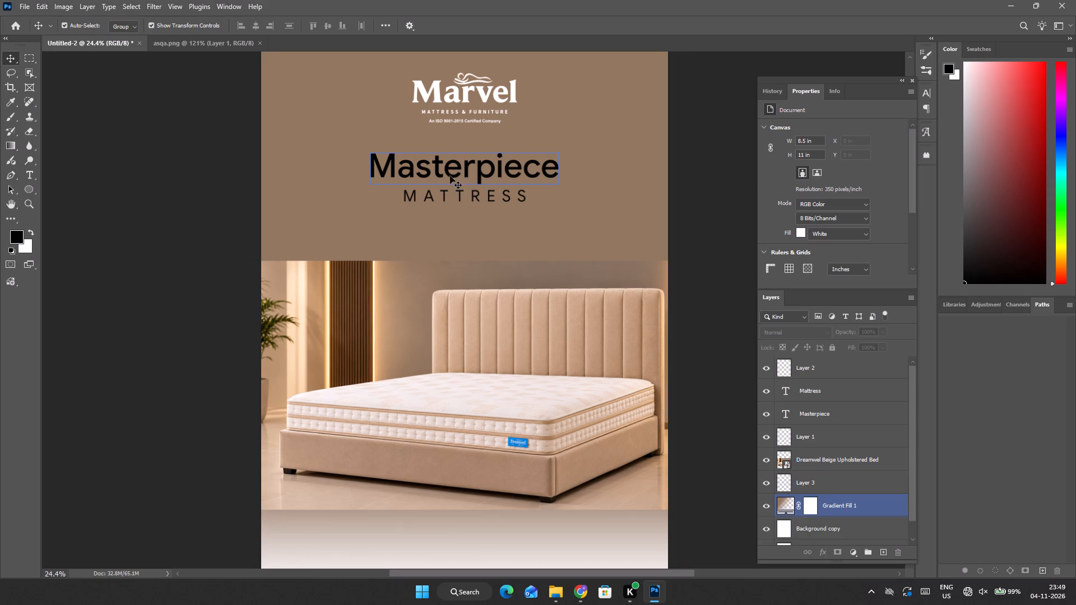
{"action": "scroll", "coordinate": [450, 167], "scroll_direction": "down", "scroll_amount": 1, "text": "alt"}
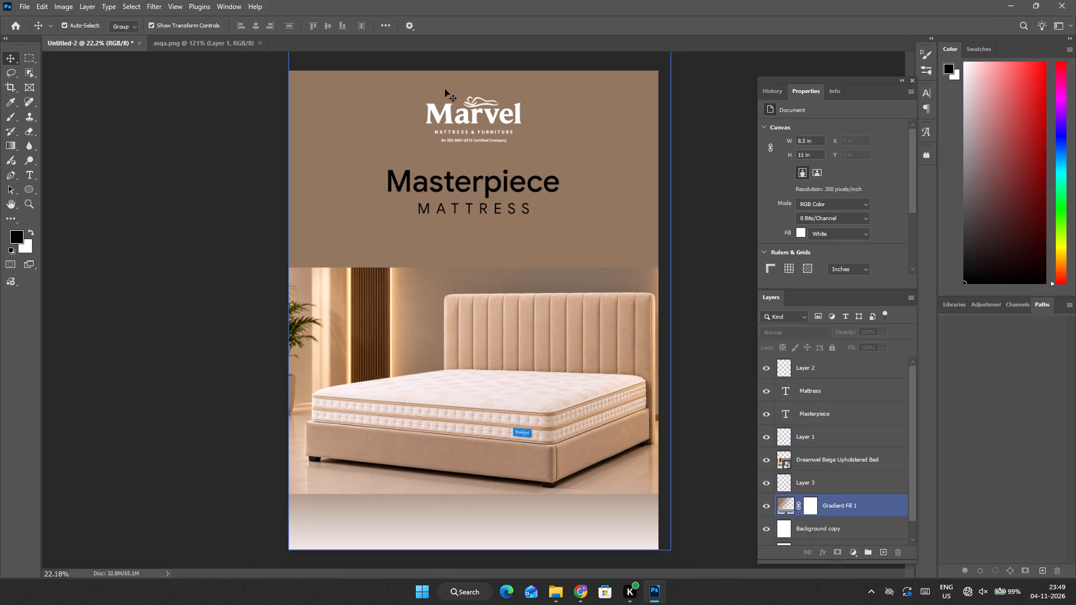
Move the "Masterpiece" line up closer to the logo and raise "MATTRESS" about 0.22 in, keeping it centred beneath.
{"action": "left_click", "coordinate": [467, 180]}
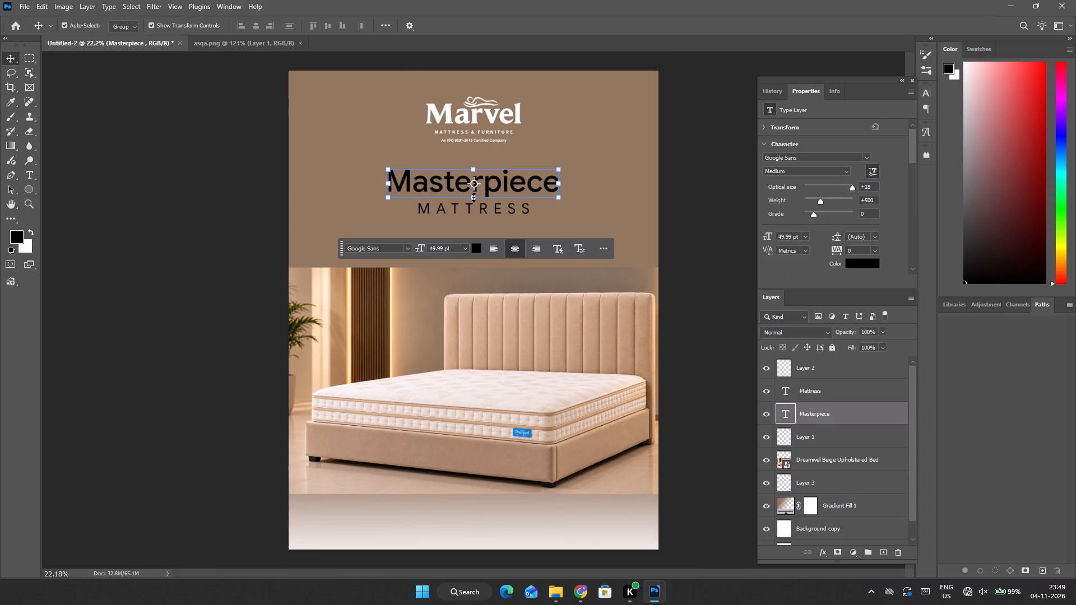
{"action": "left_click_drag", "start_coordinate": [511, 188], "coordinate": [511, 181]}
{"action": "left_click_drag", "start_coordinate": [497, 214], "coordinate": [497, 211]}
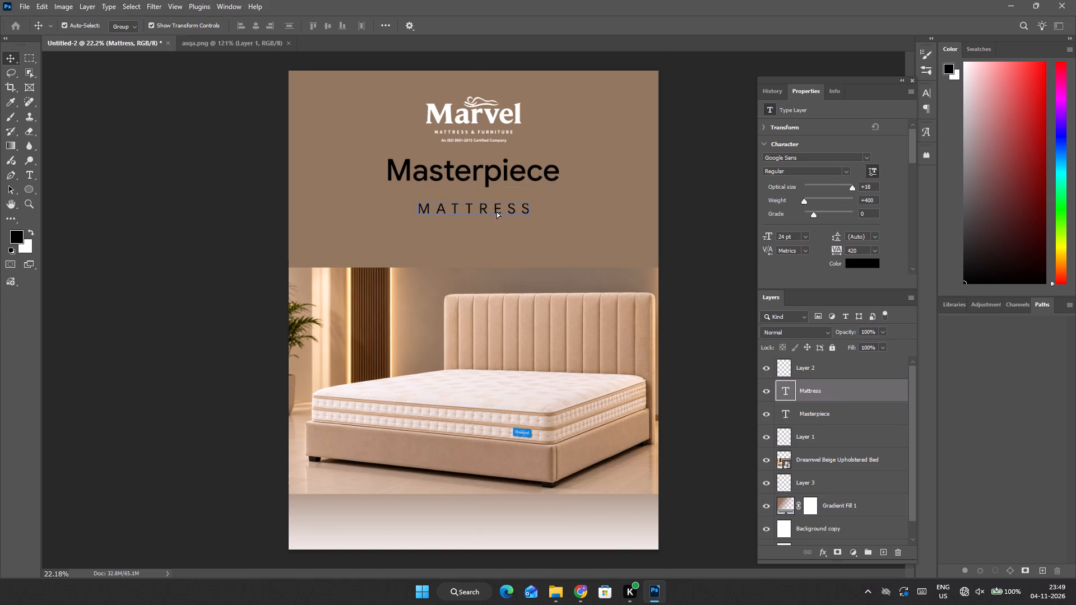
{"action": "left_click_drag", "start_coordinate": [497, 211], "coordinate": [497, 207]}
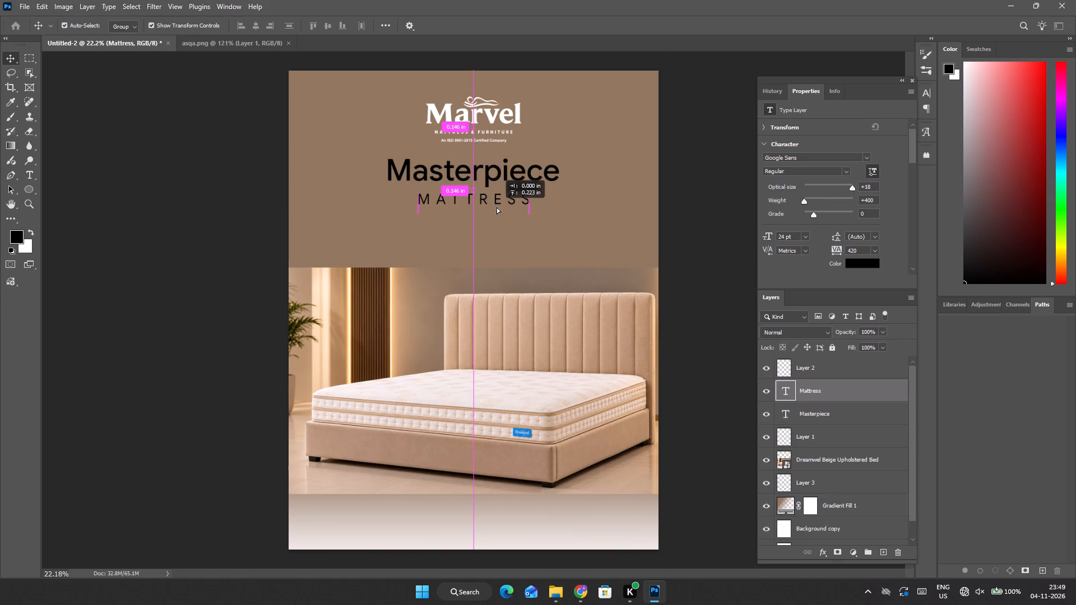
{"action": "left_click_drag", "start_coordinate": [497, 207], "coordinate": [497, 206]}
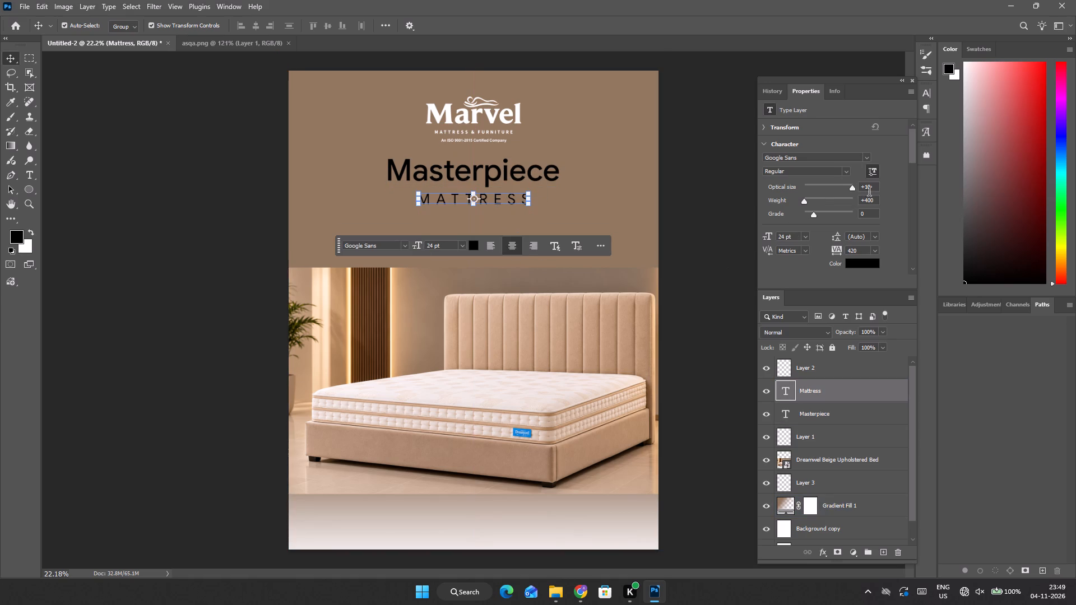
Increase the tracking of the "MATTRESS" line to 640.
{"action": "left_click", "coordinate": [855, 250]}
{"action": "scroll", "coordinate": [855, 250], "scroll_direction": "up", "scroll_amount": 6}
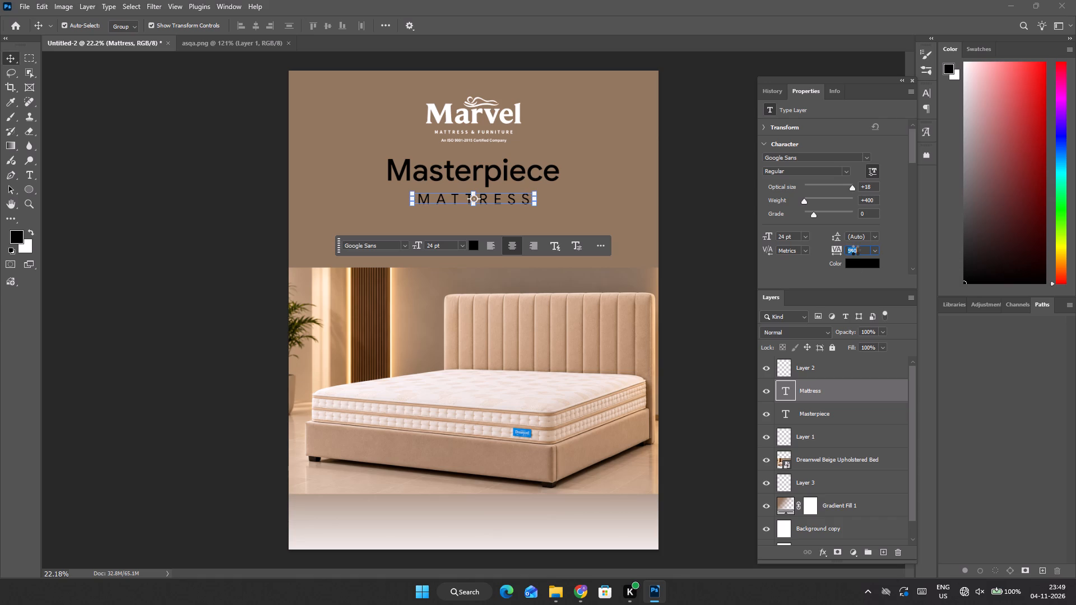
{"action": "scroll", "coordinate": [855, 250], "scroll_direction": "up", "scroll_amount": 5}
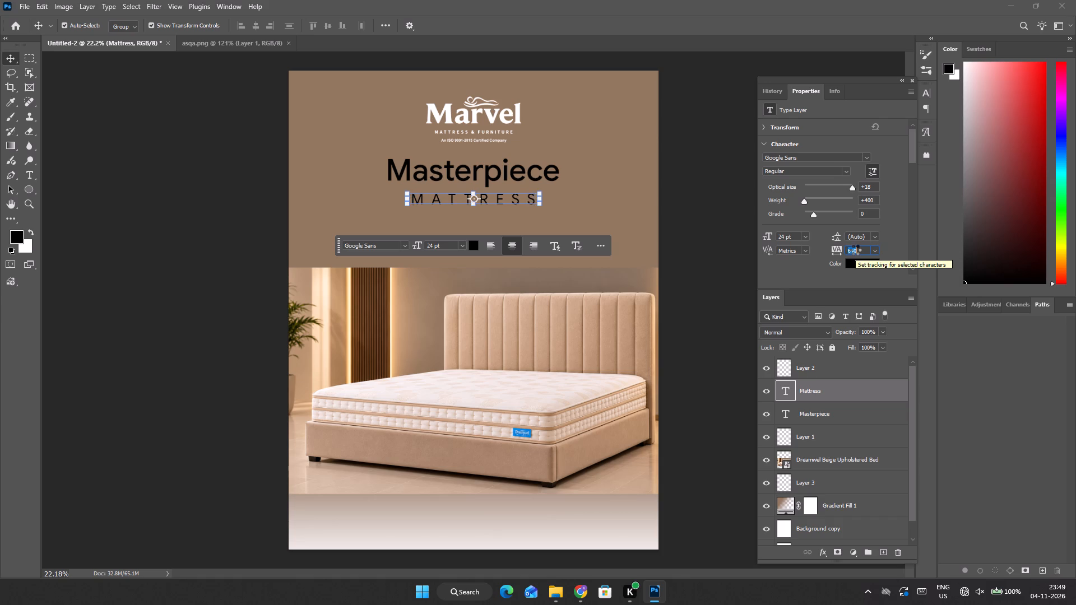
{"action": "key", "text": "Return"}
{"action": "left_click", "coordinate": [714, 210]}
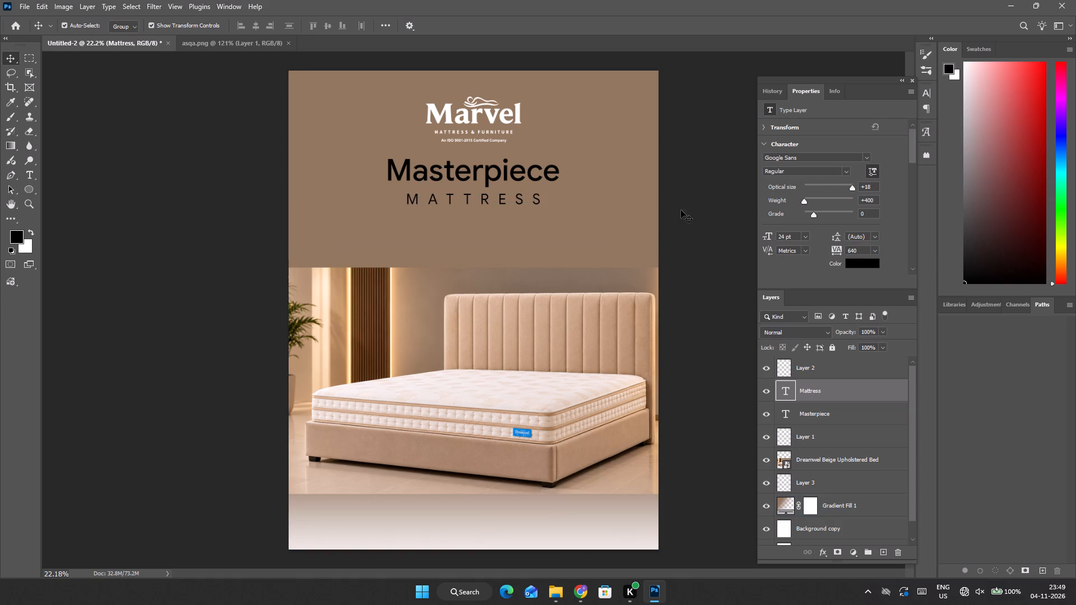
{"action": "left_click", "coordinate": [498, 203]}
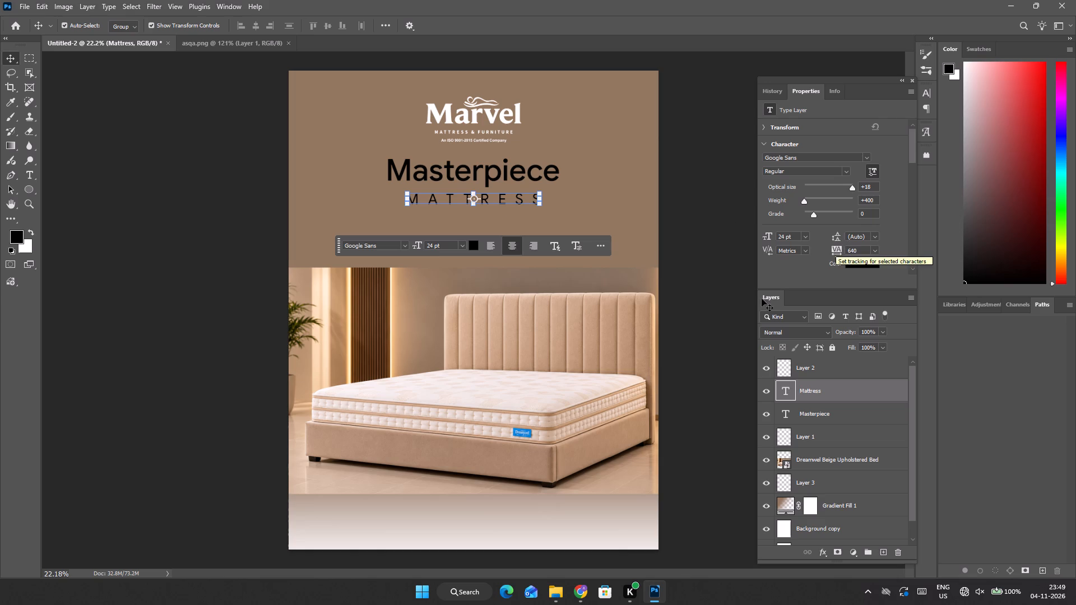
{"action": "left_click", "coordinate": [716, 284]}
Reduce the font size of the "MATTRESS" line to 18 pt.
{"action": "left_click", "coordinate": [492, 201]}
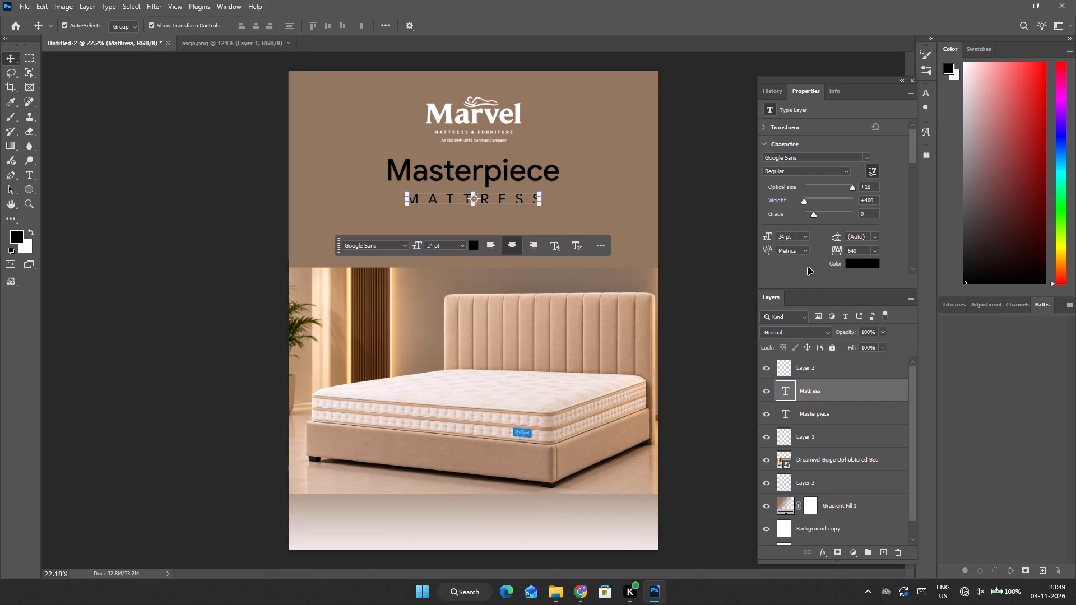
{"action": "left_click", "coordinate": [792, 239]}
{"action": "scroll", "coordinate": [792, 239], "scroll_direction": "down", "scroll_amount": 5}
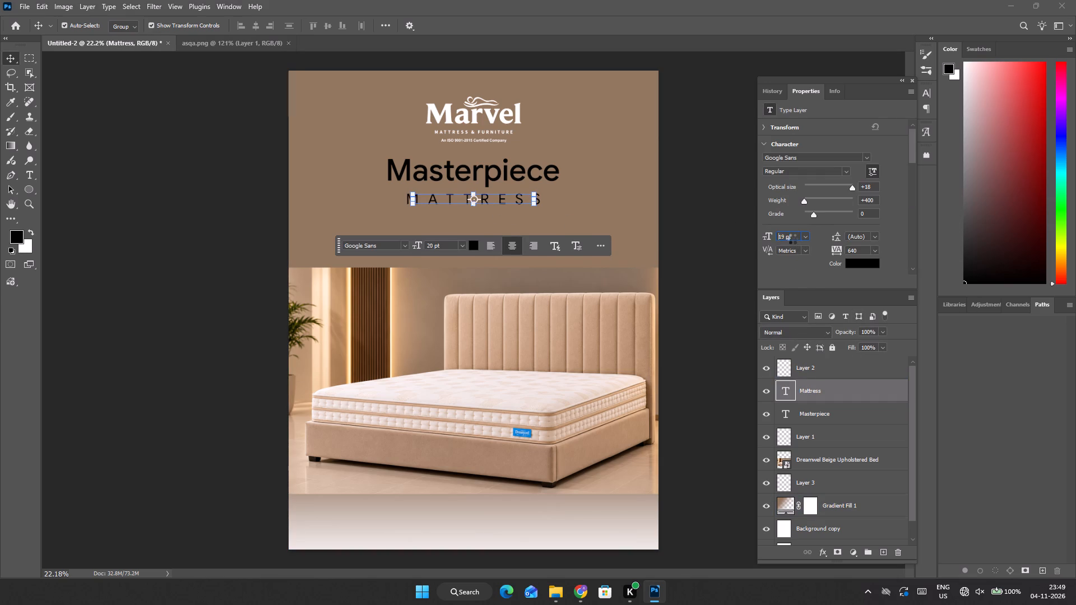
{"action": "scroll", "coordinate": [792, 239], "scroll_direction": "down", "scroll_amount": 1}
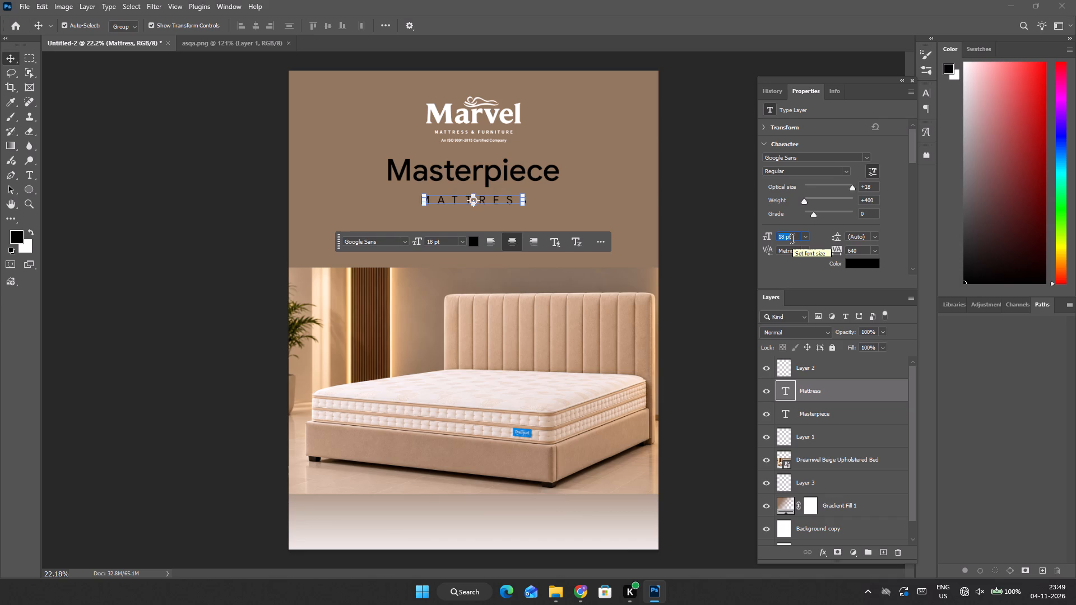
{"action": "key", "text": "Return"}
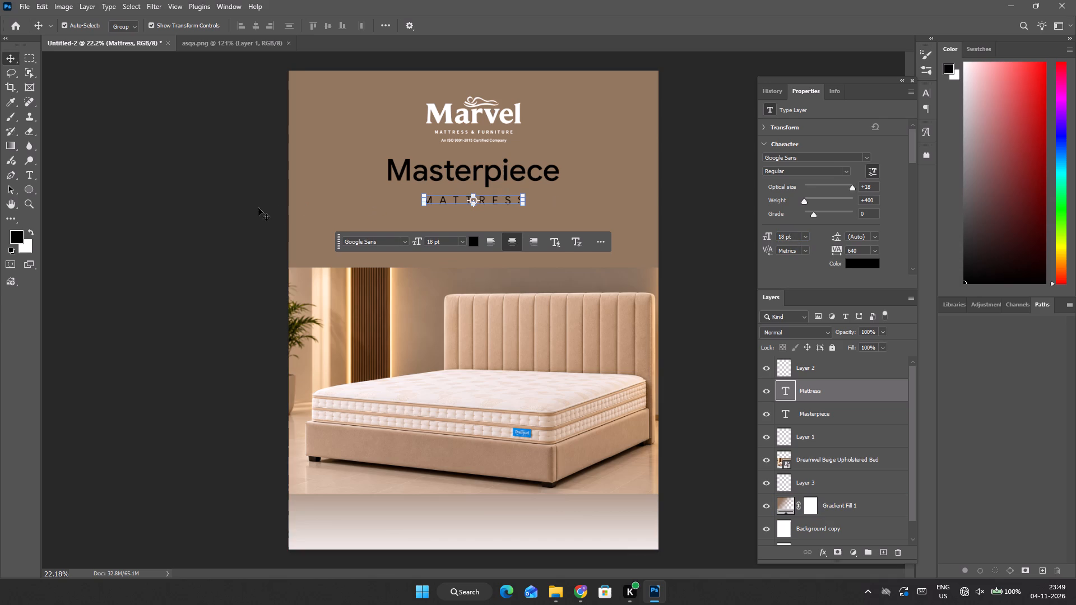
{"action": "left_click", "coordinate": [258, 208]}
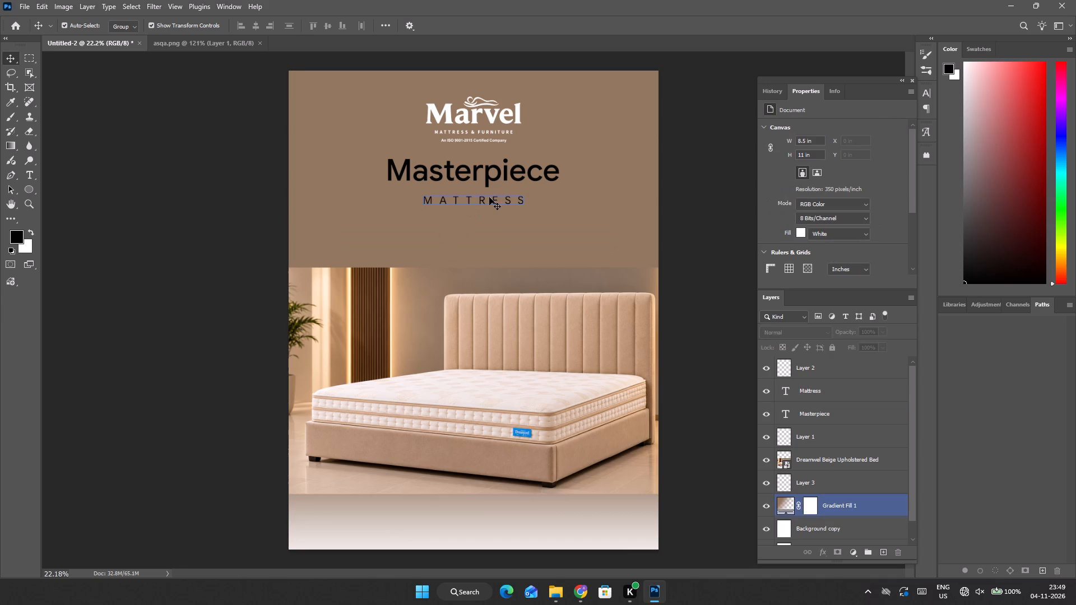
Move the "MATTRESS" line up about 0.09 in, closer beneath "Masterpiece" and still centred.
{"action": "left_click_drag", "start_coordinate": [489, 197], "coordinate": [489, 192]}
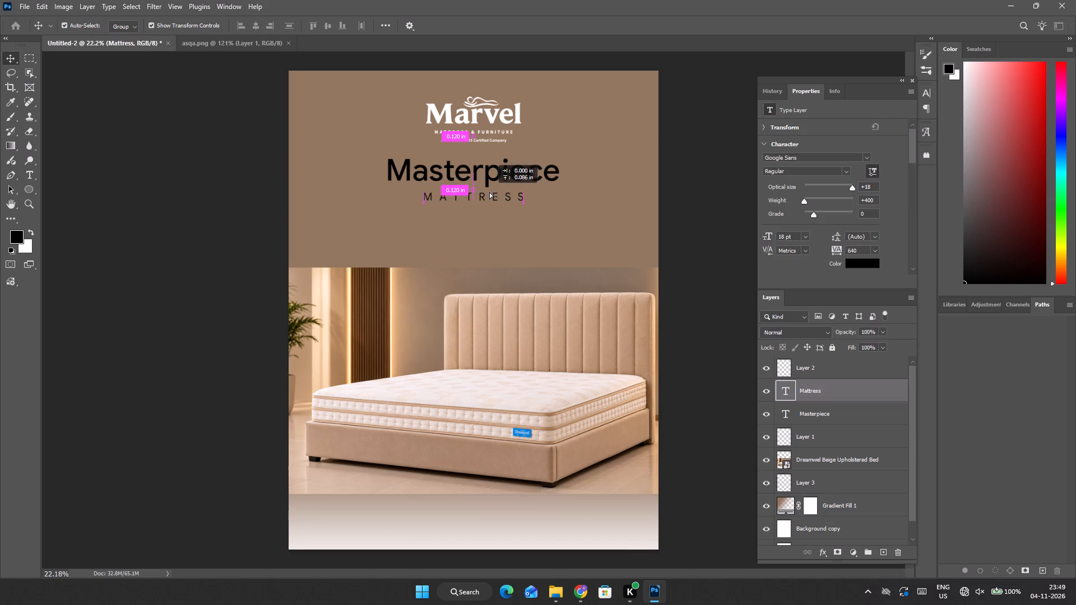
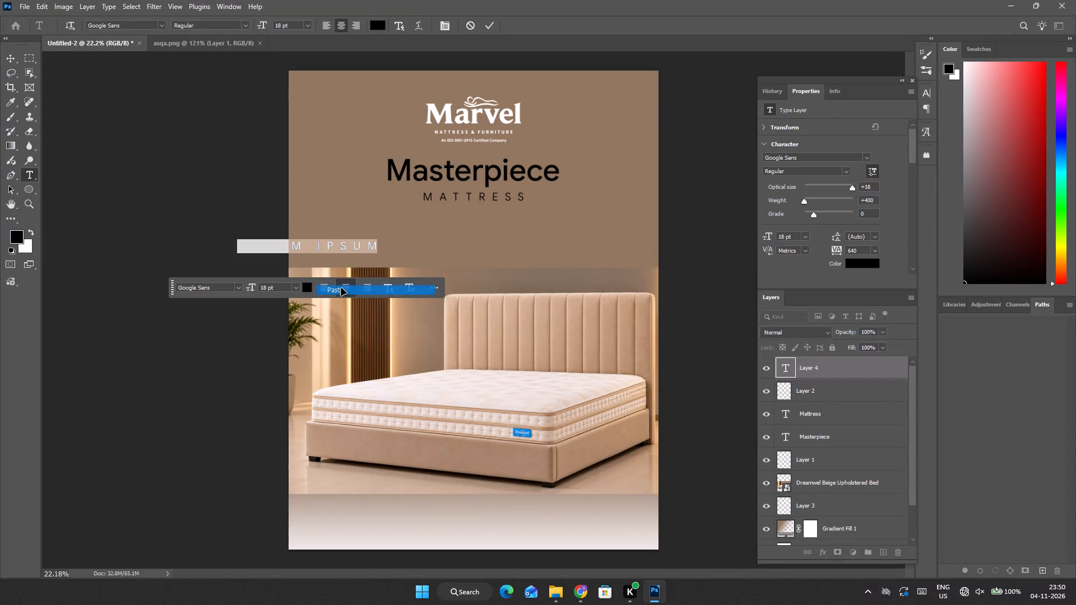
Finish the new "LATEX FOAM" text line and move it fully onto the poster's brown area, between "MATTRESS" and the bed photo.
{"action": "key", "text": "Return"}
{"action": "key", "text": "v"}
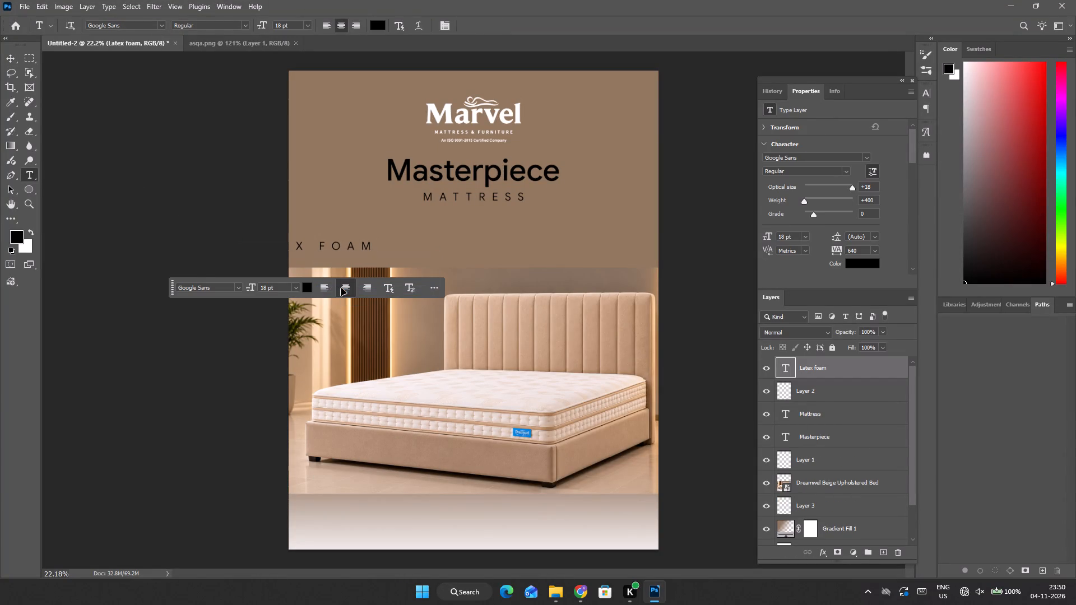
{"action": "left_click_drag", "start_coordinate": [336, 246], "coordinate": [430, 241]}
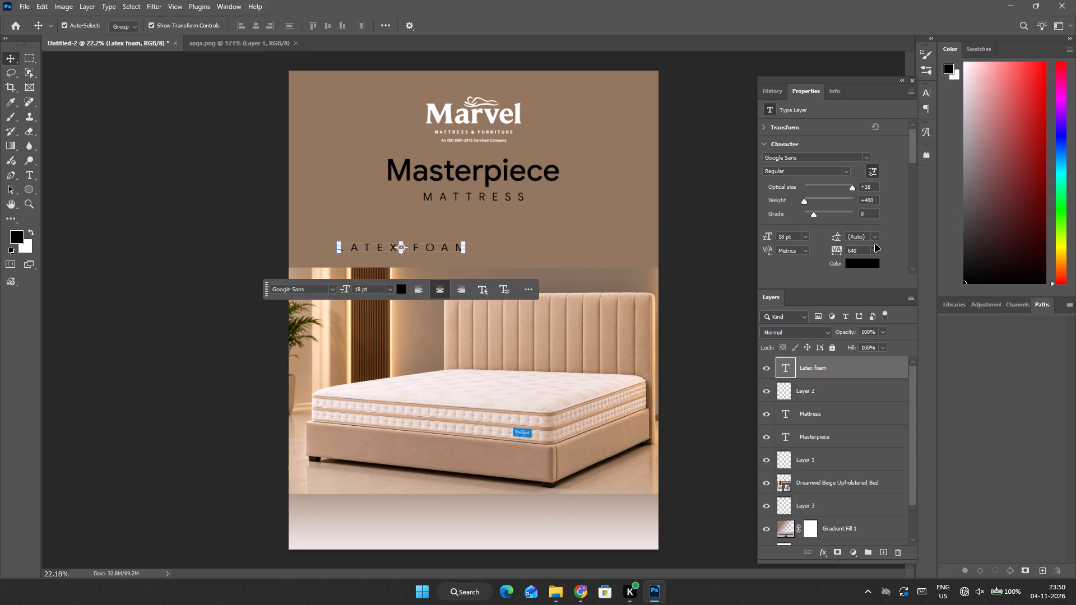
Set the tracking of the "LATEX FOAM" line to 0.
{"action": "left_click", "coordinate": [876, 248]}
{"action": "left_click", "coordinate": [869, 325]}
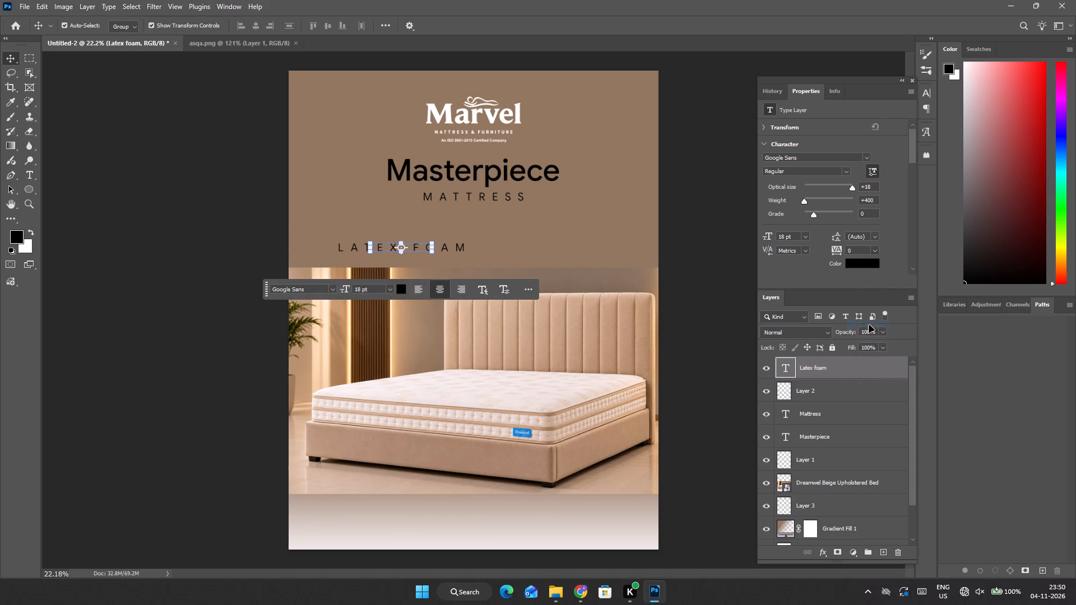
{"action": "left_click", "coordinate": [709, 231]}
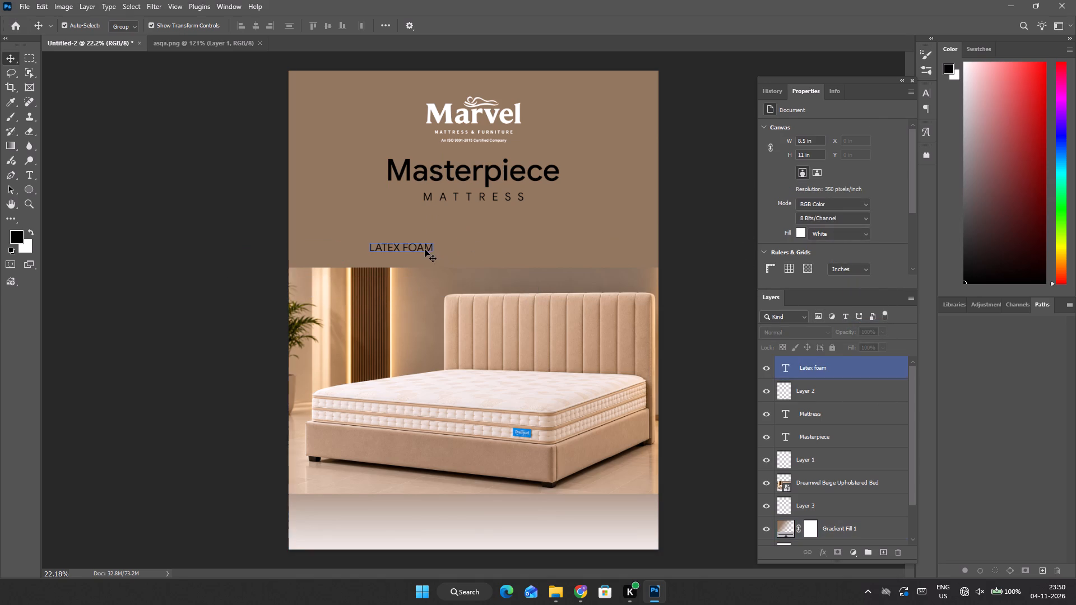
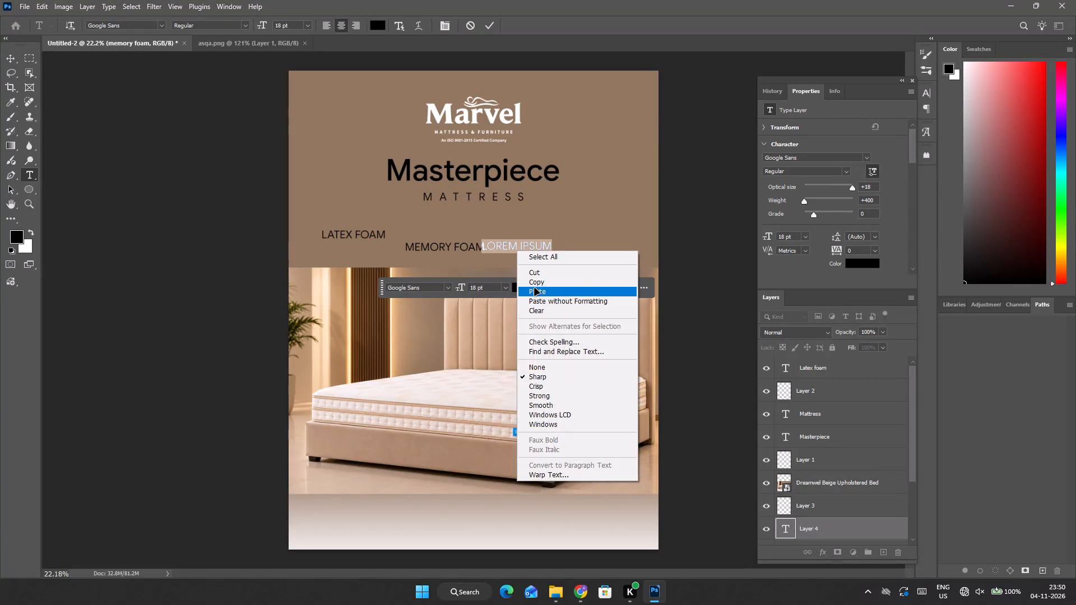
Replace the selected placeholder beside "MEMORY FOAM" with the copied text "POCKETED SPRING" and finish the text line.
{"action": "key", "text": "Return"}
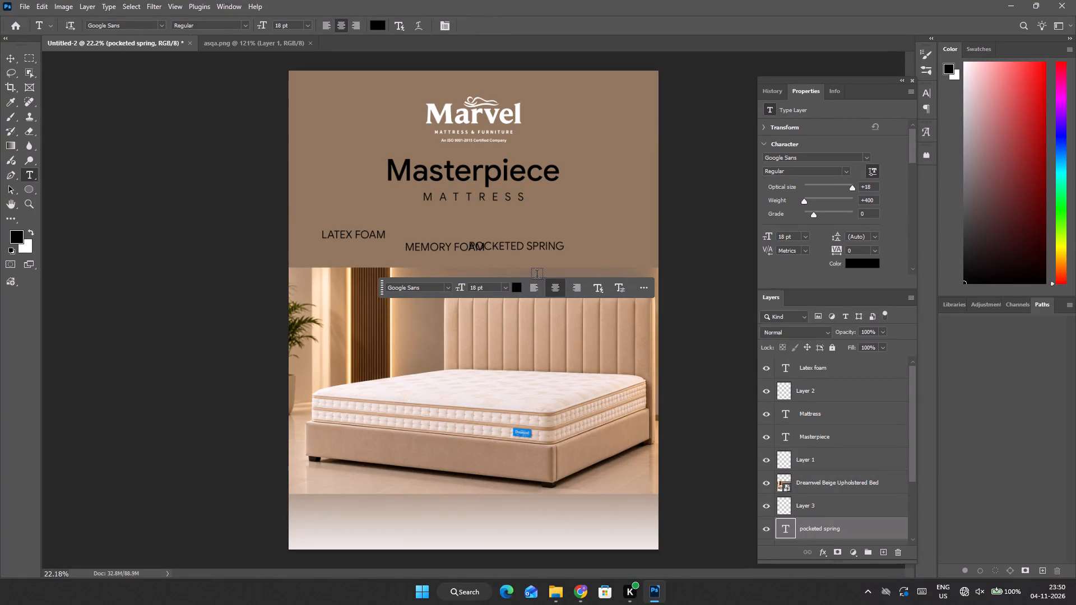
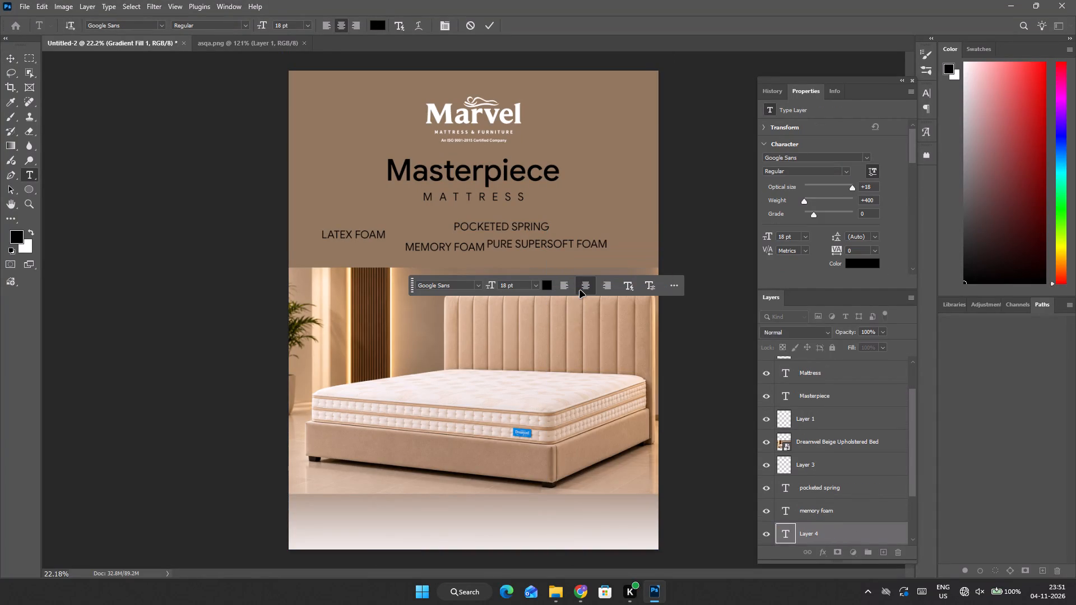
Move the "PURE SUPERSOFT FOAM" text about 0.6 in to the right, away from "MEMORY FOAM".
{"action": "key", "text": "v"}
{"action": "left_click_drag", "start_coordinate": [576, 241], "coordinate": [604, 241]}
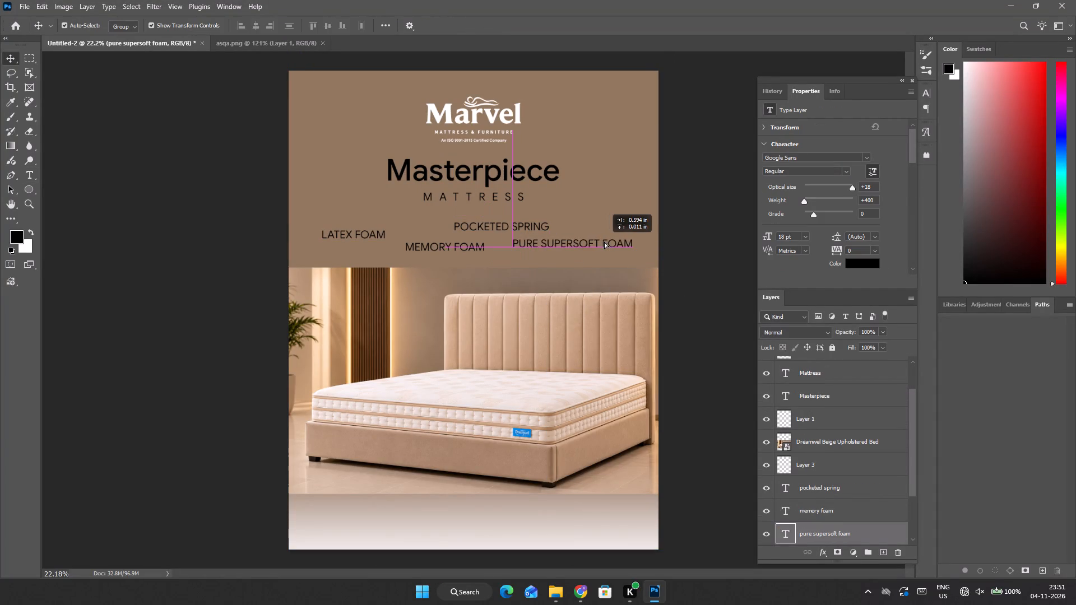
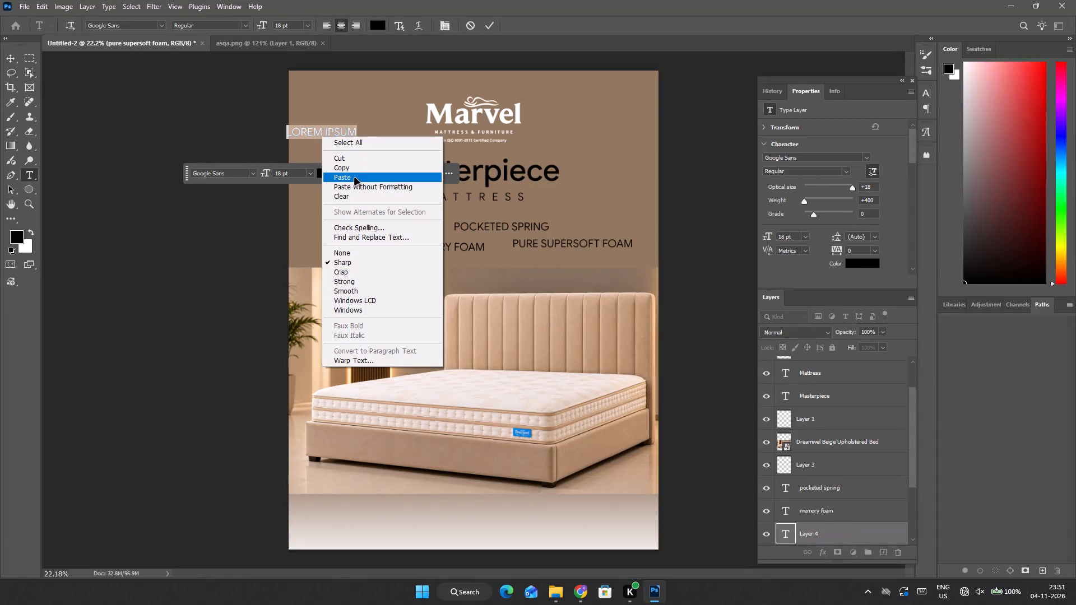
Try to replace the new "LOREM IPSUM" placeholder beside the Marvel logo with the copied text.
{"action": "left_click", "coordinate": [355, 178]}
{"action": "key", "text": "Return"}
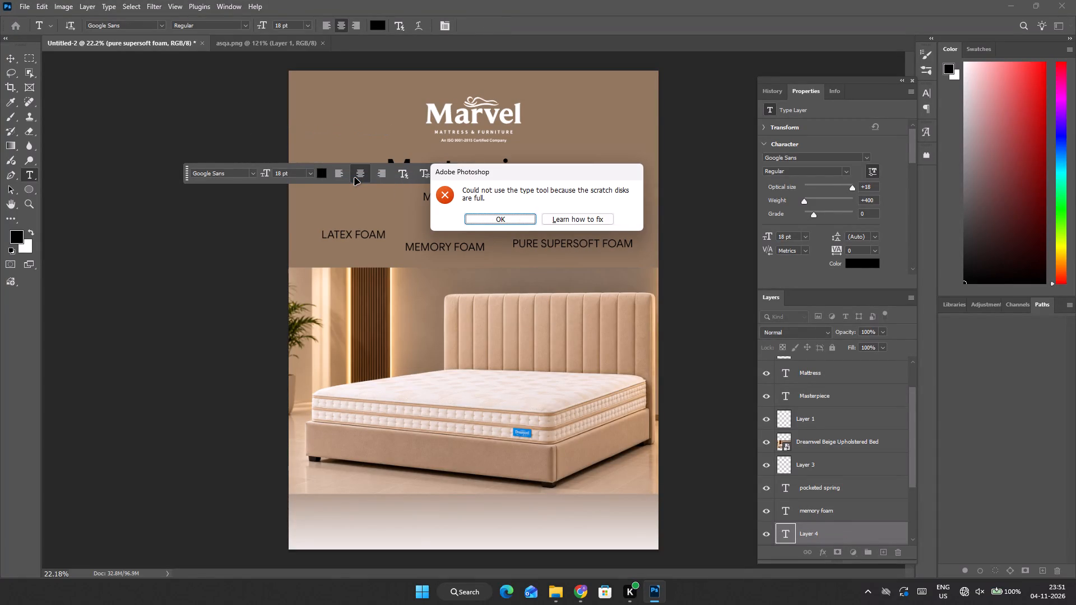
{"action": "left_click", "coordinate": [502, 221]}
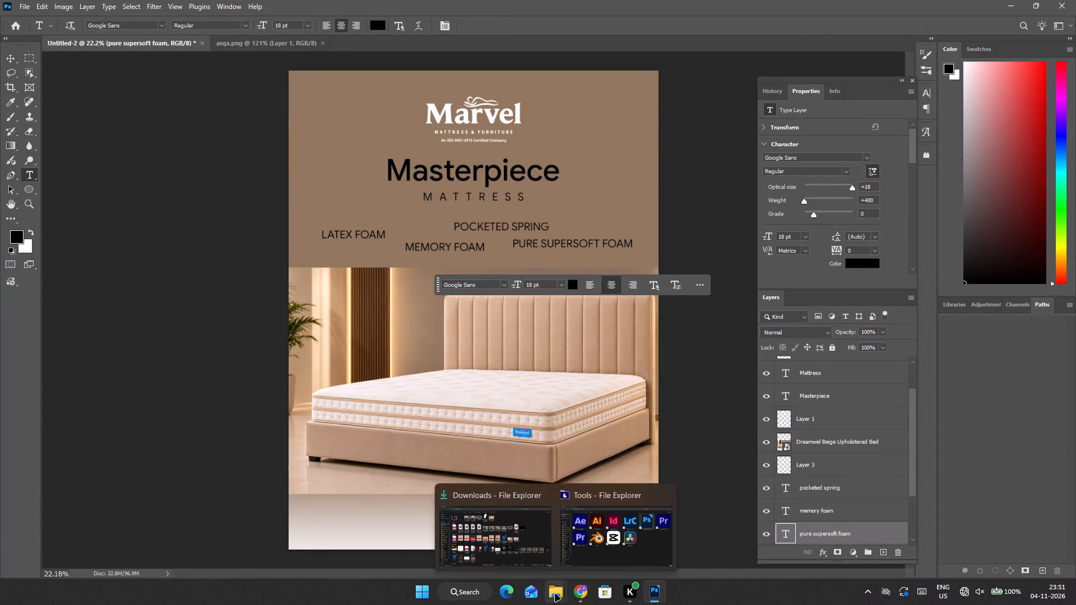
Switch to File Explorer, permanently delete all files in the Telegram Desktop folder inside Downloads, and return to the poster in Photoshop.
{"action": "left_click", "coordinate": [500, 525]}
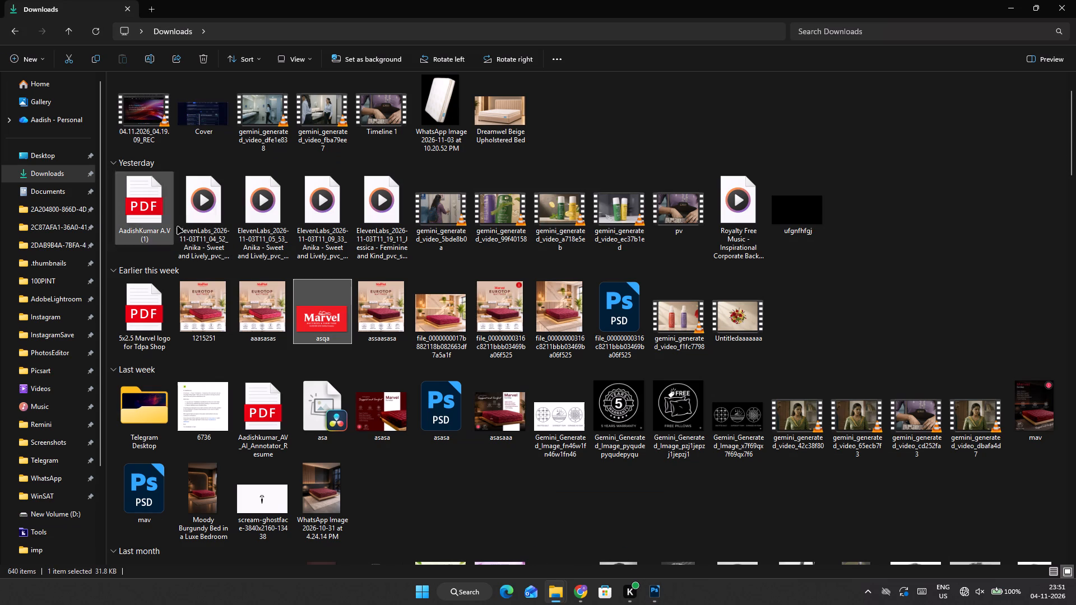
{"action": "double_click", "coordinate": [155, 427]}
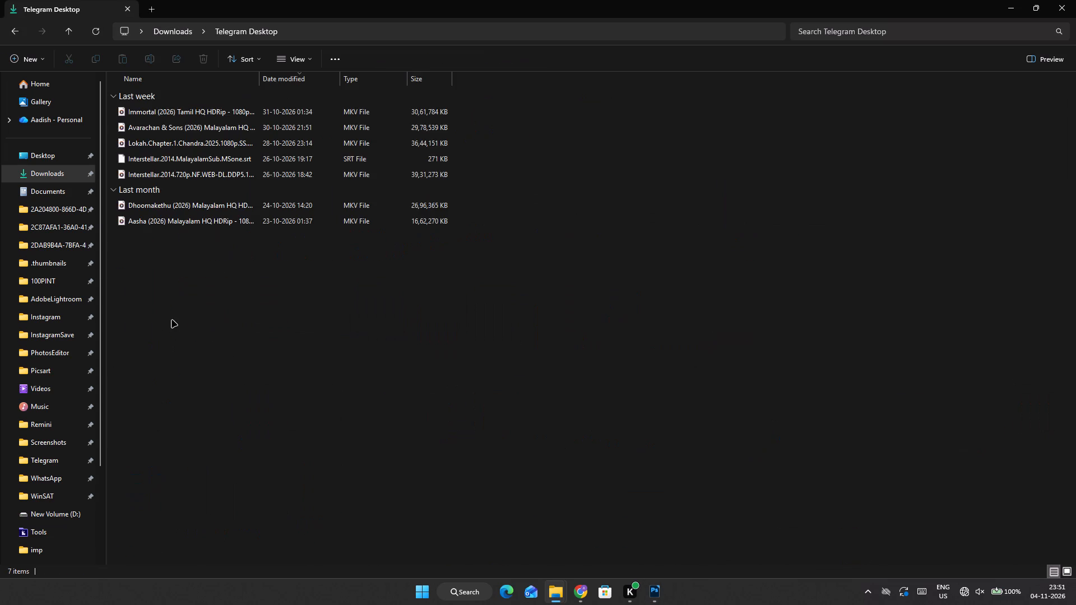
{"action": "left_click_drag", "start_coordinate": [168, 306], "coordinate": [341, 73]}
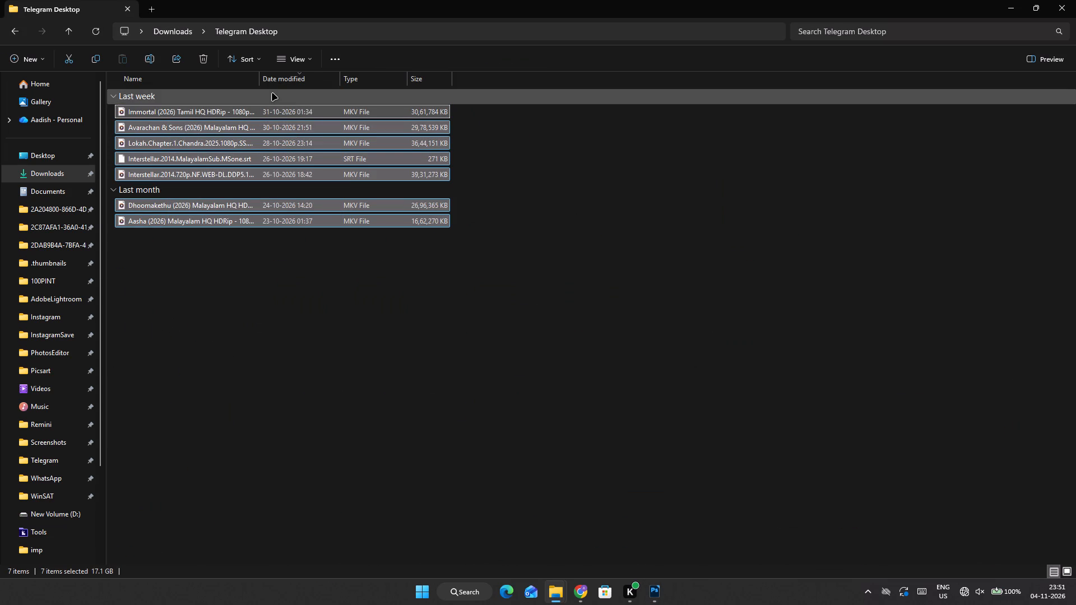
{"action": "key", "text": "shift+Delete"}
{"action": "key", "text": "Return"}
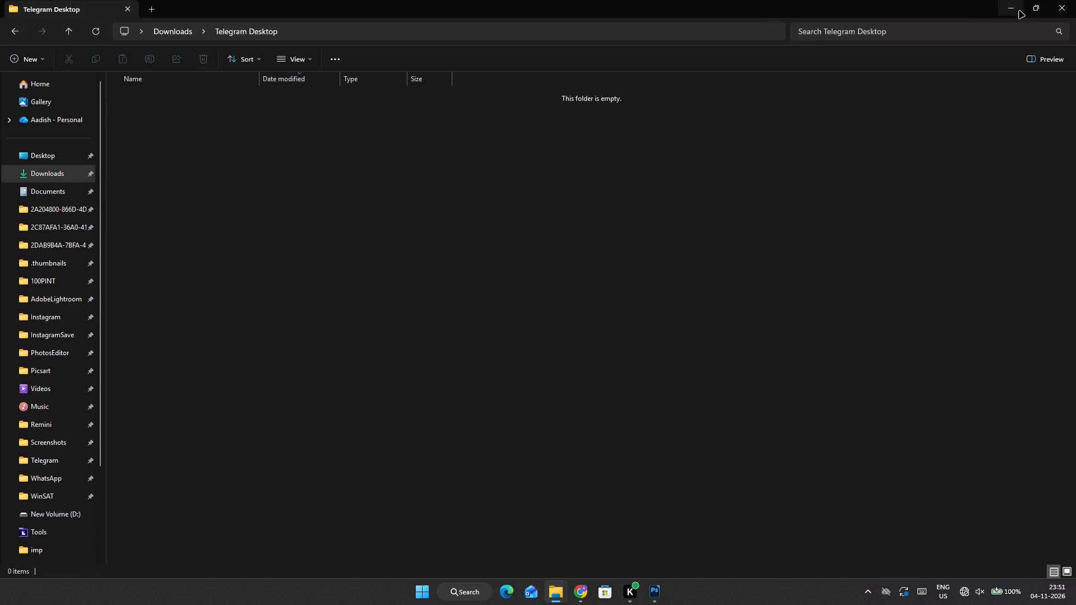
{"action": "left_click", "coordinate": [52, 174]}
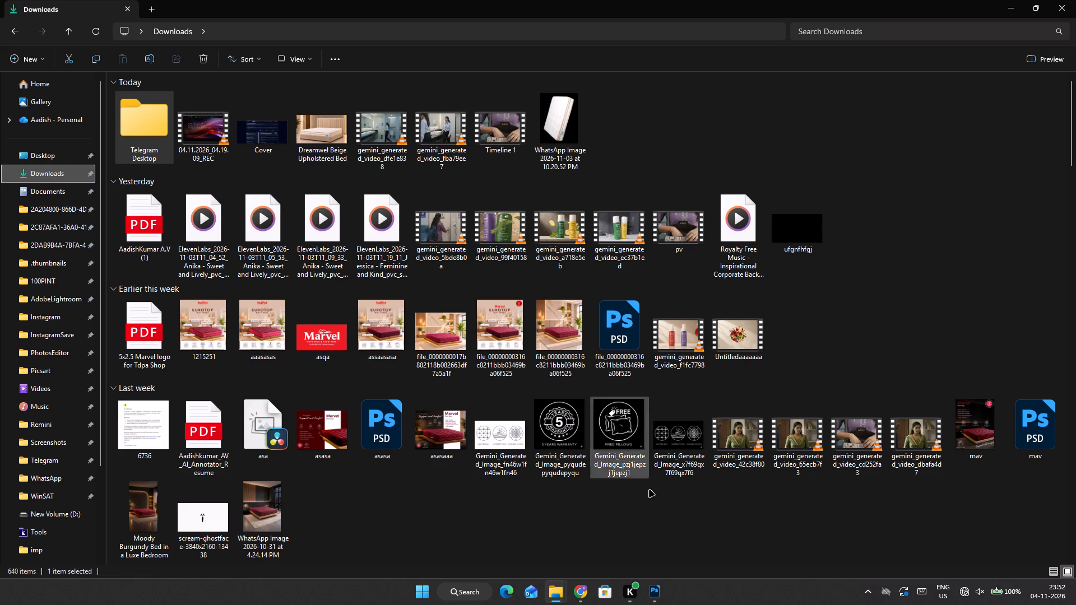
{"action": "left_click", "coordinate": [652, 602]}
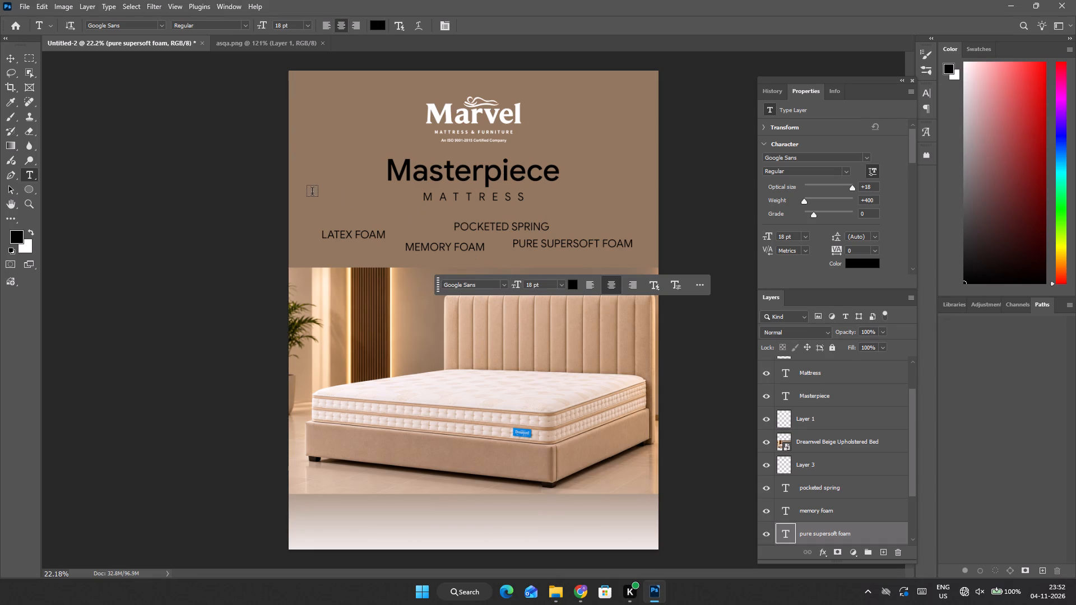
Add a separate text line left of the "Masterpiece" headline and paste in the copied phrase "HIGH GSM KNITTED FABRIC".
{"action": "left_click", "coordinate": [312, 158]}
{"action": "right_click", "coordinate": [316, 156]}
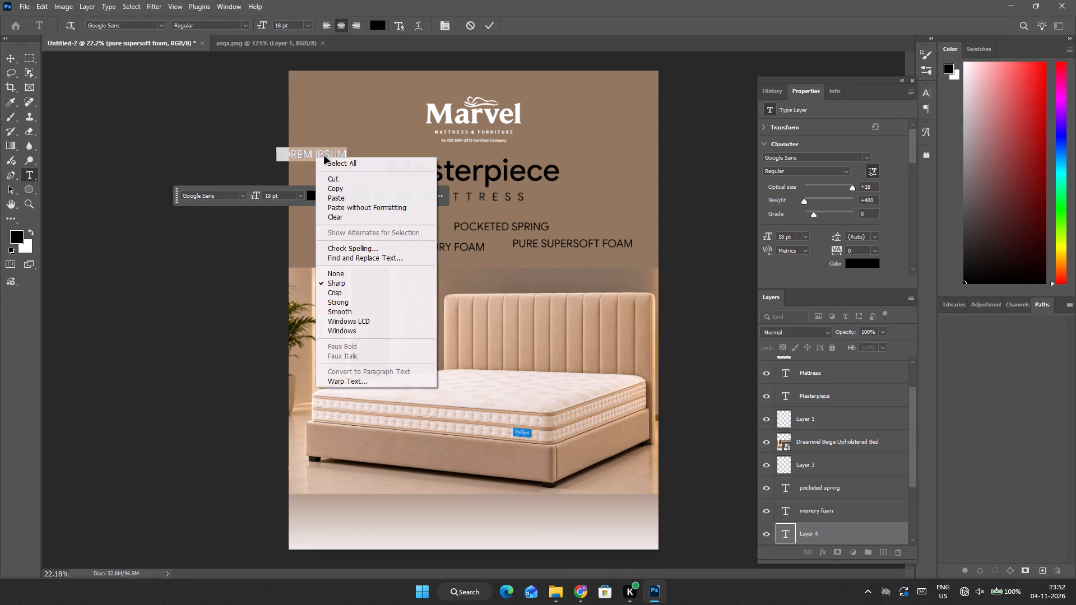
{"action": "left_click", "coordinate": [345, 196]}
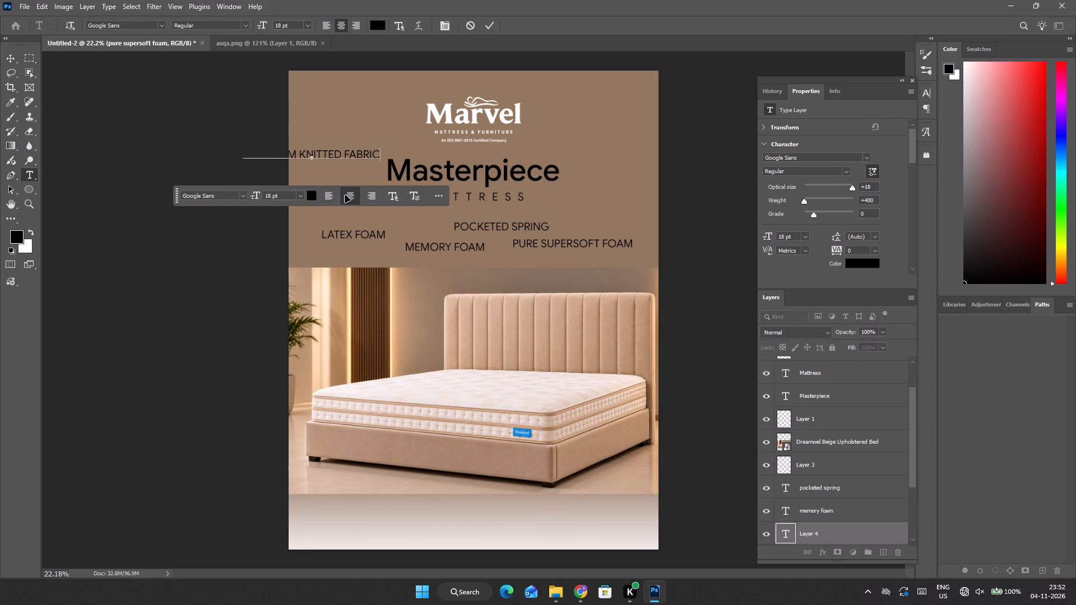
{"action": "key", "text": "Return"}
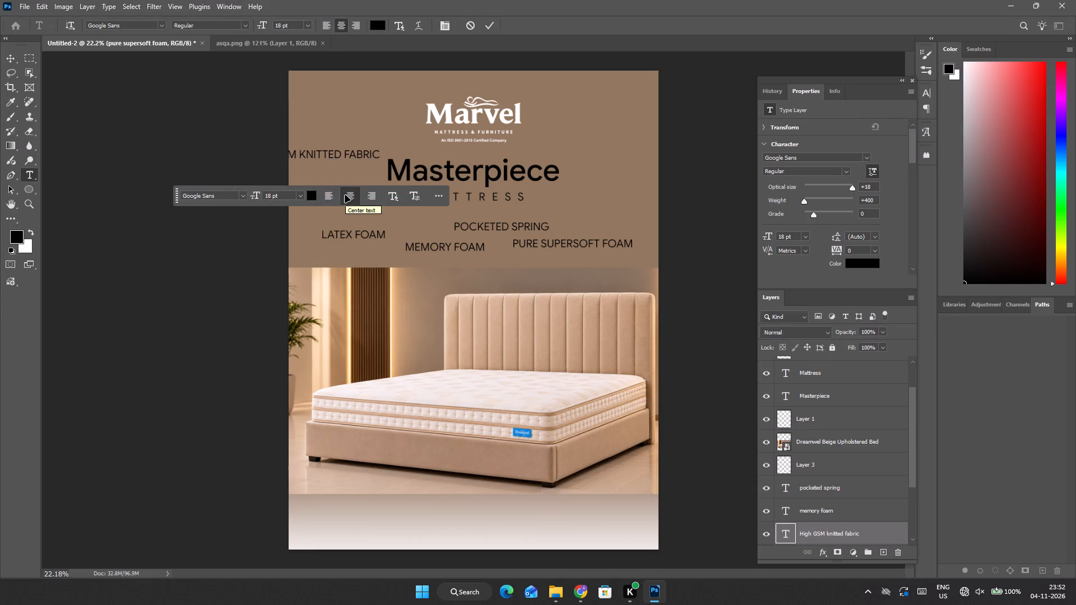
Move the "HIGH GSM KNITTED FABRIC" text about 6.4 in right and 0.2 in up, to the lower right of the Marvel logo.
{"action": "key", "text": "v"}
{"action": "left_click_drag", "start_coordinate": [347, 155], "coordinate": [472, 127]}
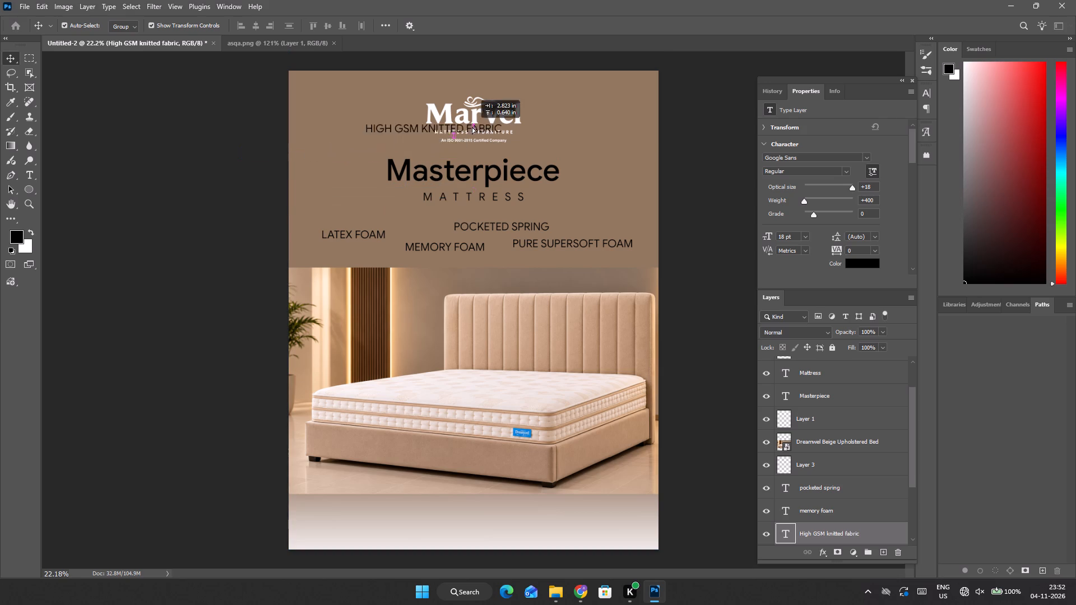
{"action": "left_click_drag", "start_coordinate": [472, 127], "coordinate": [625, 148]}
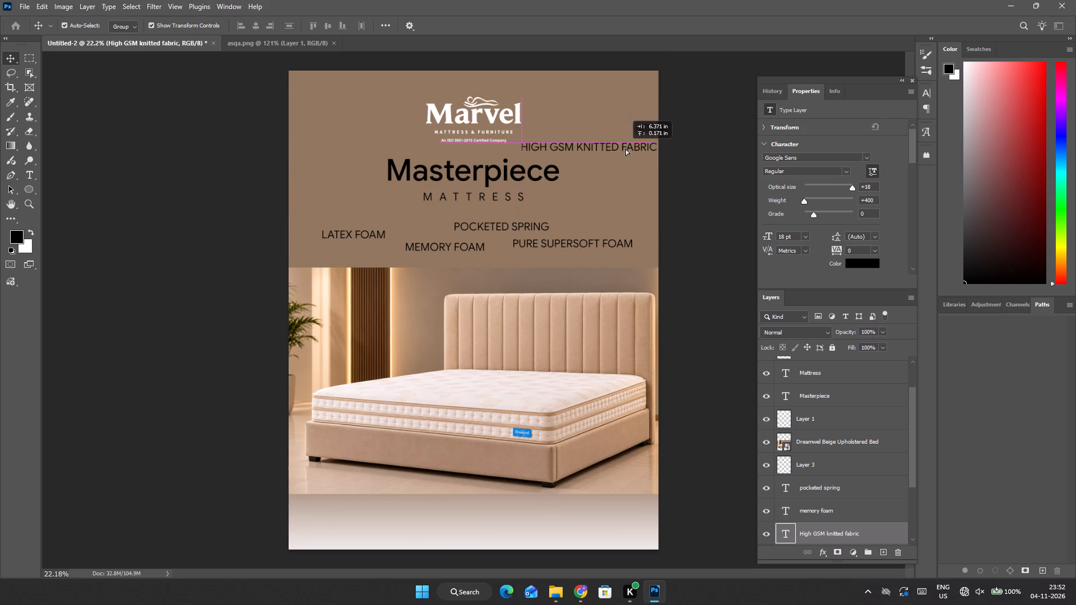
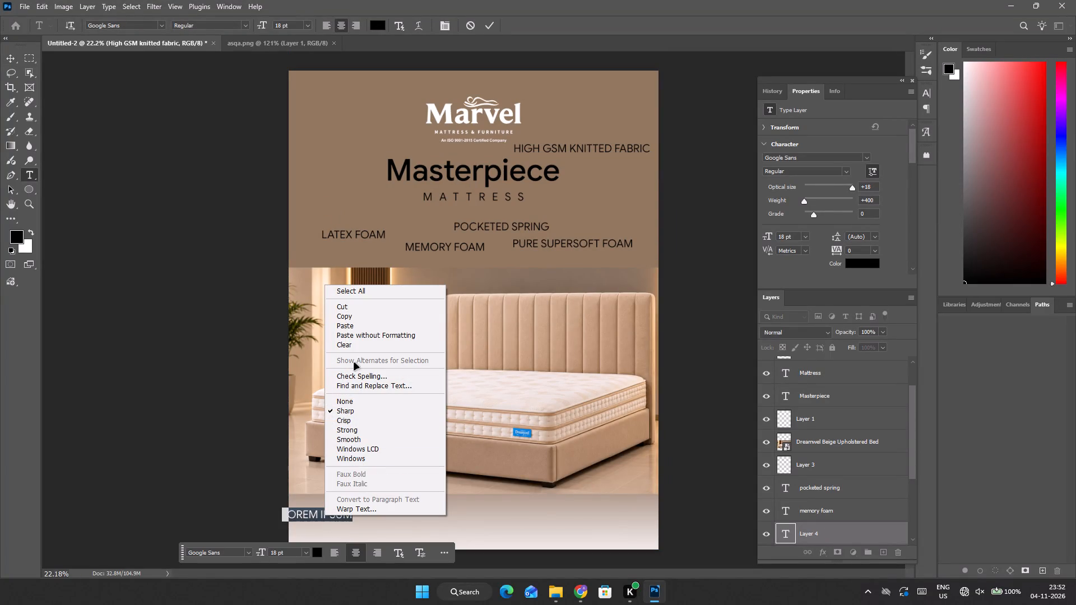
Replace the placeholder text at the poster's lower left with the copied phrase "PREMIUM BOUNCY LOOK".
{"action": "left_click", "coordinate": [353, 325]}
{"action": "key", "text": "Return"}
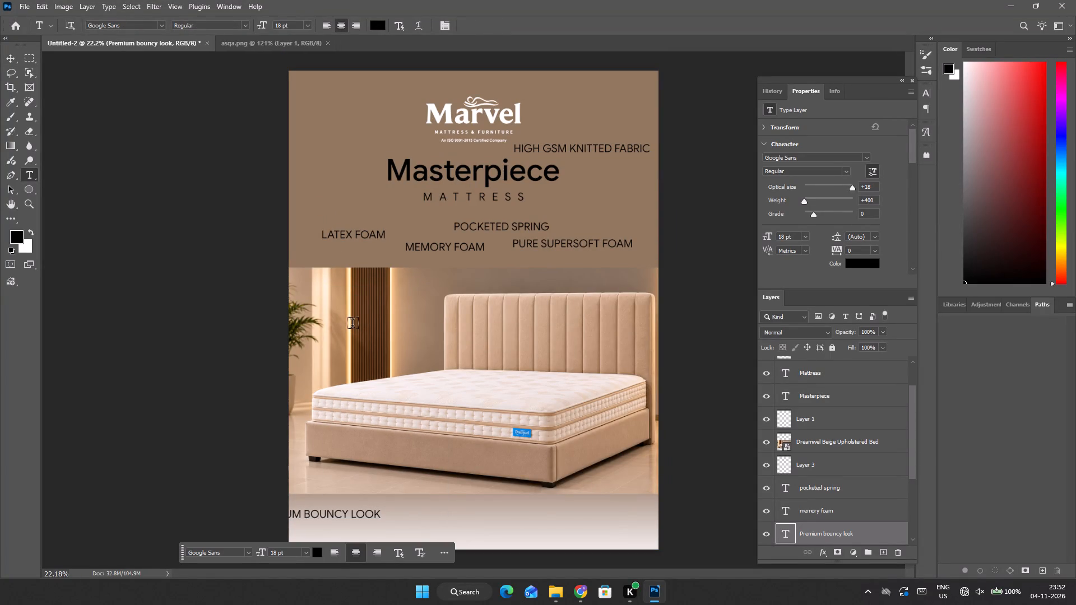
Reposition the "PREMIUM BOUNCY LOOK" text that overhangs the poster's lower left edge.
{"action": "key", "text": "v"}
{"action": "left_click_drag", "start_coordinate": [341, 516], "coordinate": [342, 516]}
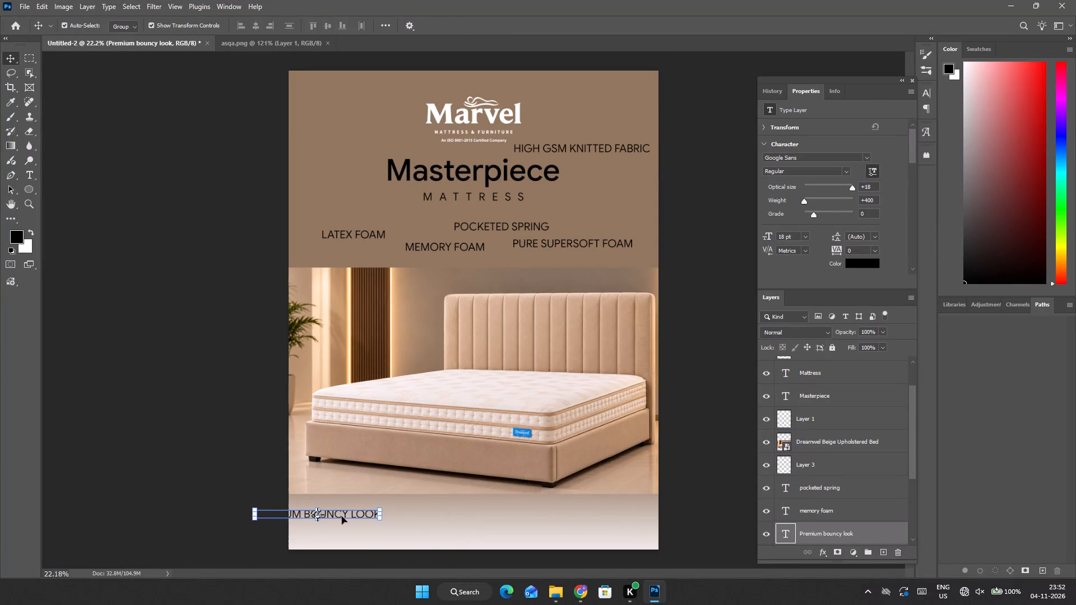
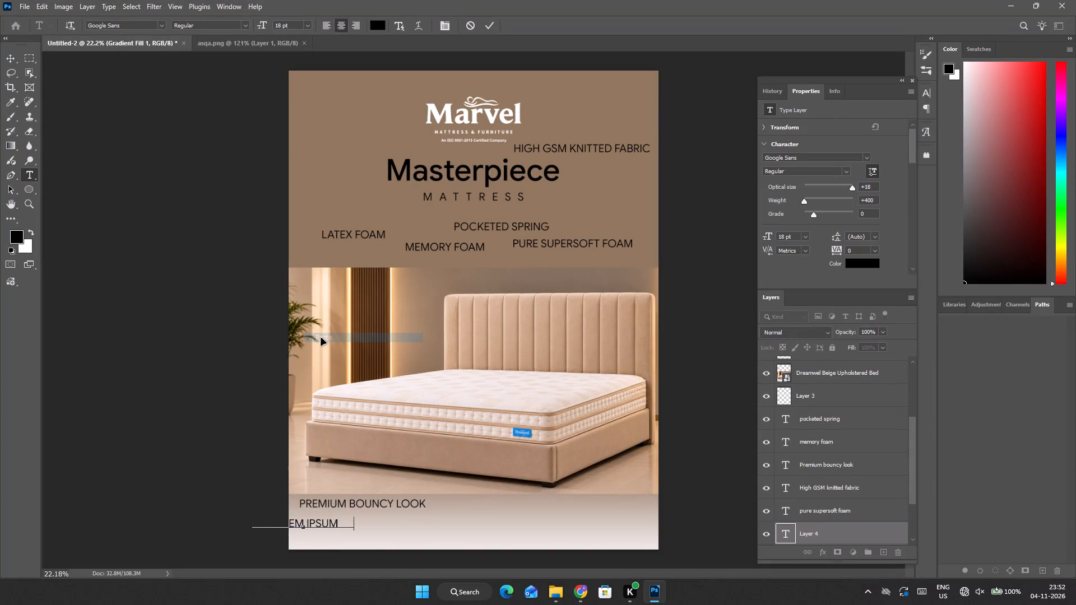
Finalize the "ZERO DISTURBANCE" text and move it about 4.17 in right and 0.54 in up, beside "PREMIUM BOUNCY LOOK" below the bed photo.
{"action": "key", "text": "Return"}
{"action": "key", "text": "v"}
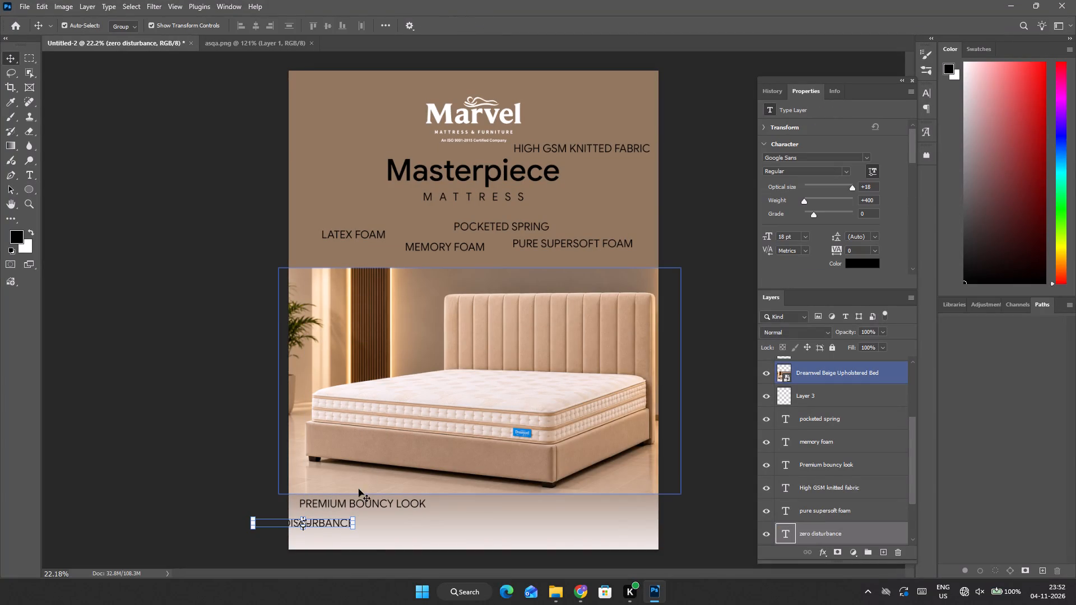
{"action": "left_click_drag", "start_coordinate": [326, 524], "coordinate": [508, 502]}
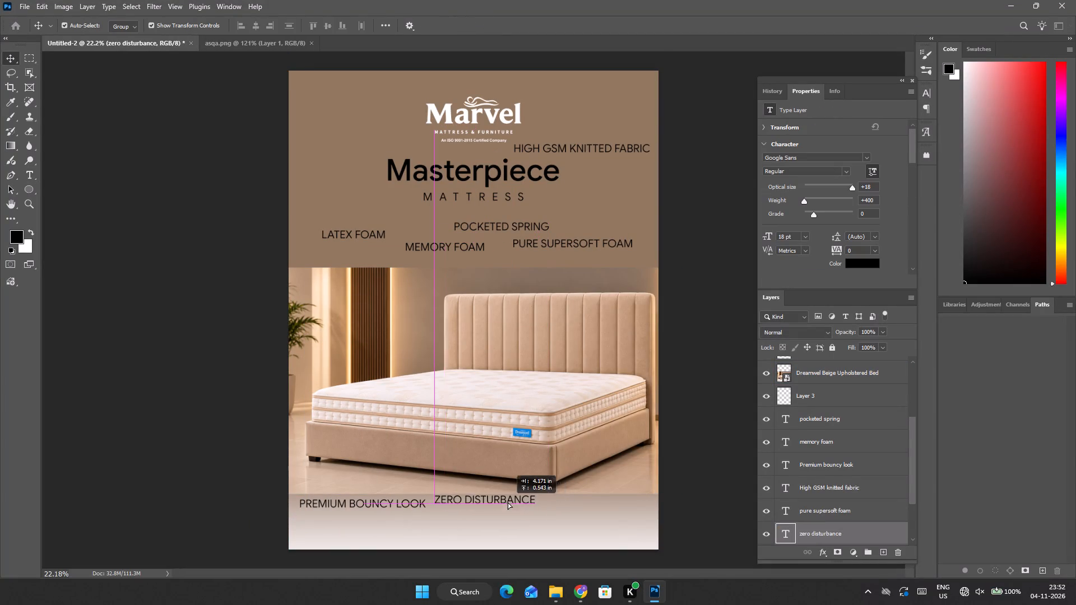
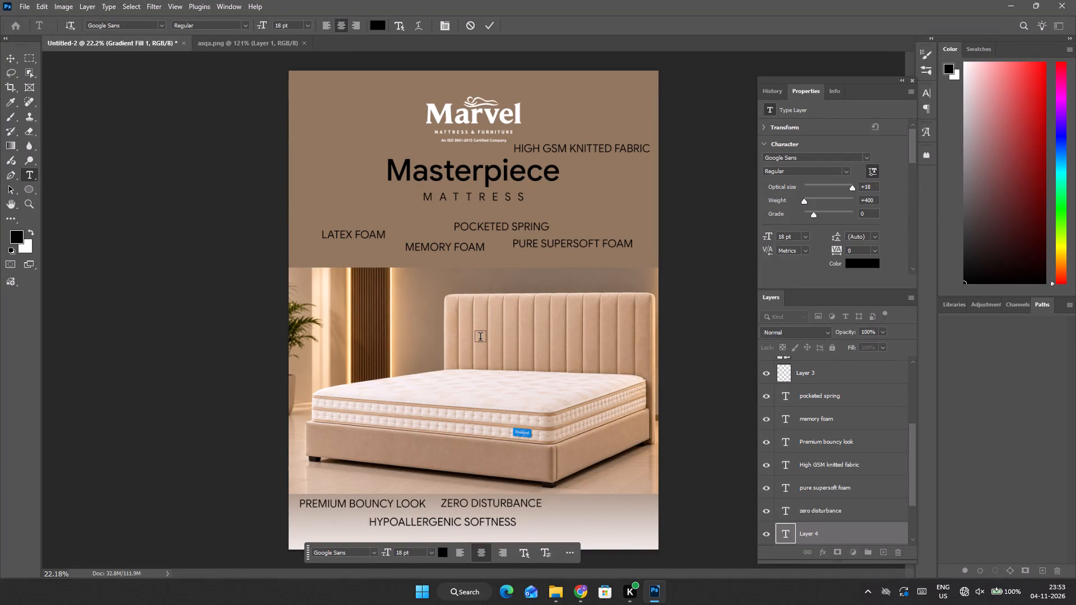
Finalize the "HYPOALLERGENIC SOFTNESS" text and move it about 3.27 in right and 0.23 in up, to the poster's right edge below the bed photo.
{"action": "key", "text": "v"}
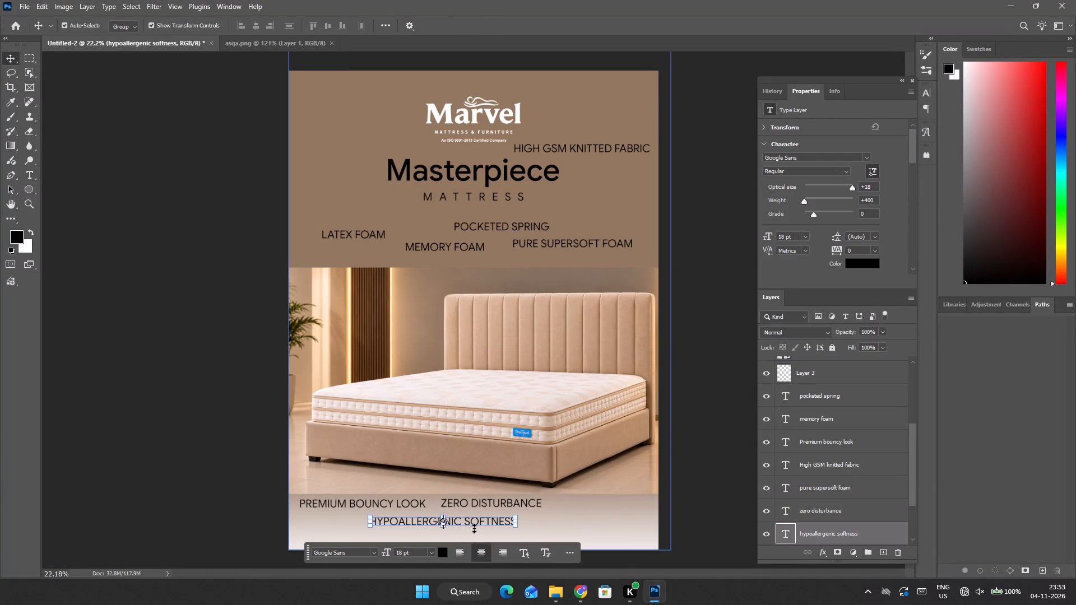
{"action": "left_click_drag", "start_coordinate": [473, 523], "coordinate": [616, 513]}
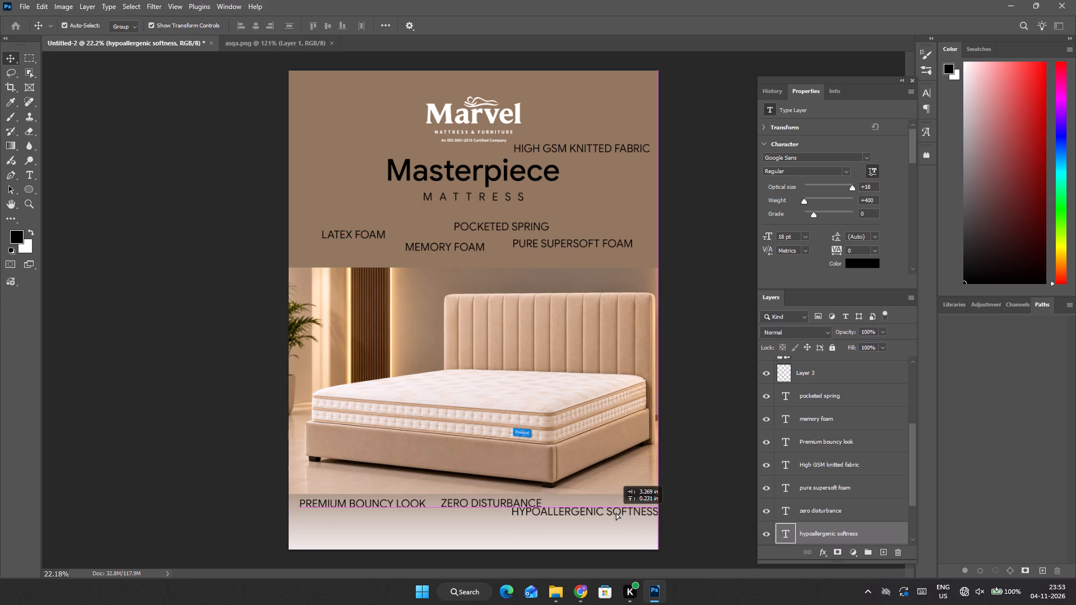
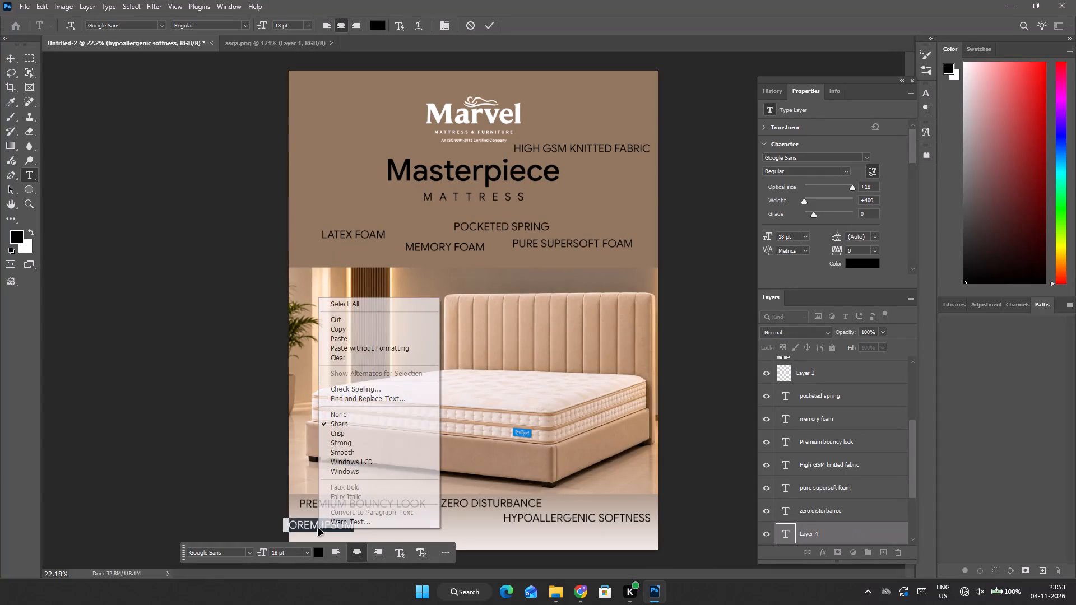
Paste "BODY CONTORING" into the new text layer and move it about 2.28 in right and 0.07 in up, below "PREMIUM BOUNCY LOOK".
{"action": "left_click", "coordinate": [355, 339]}
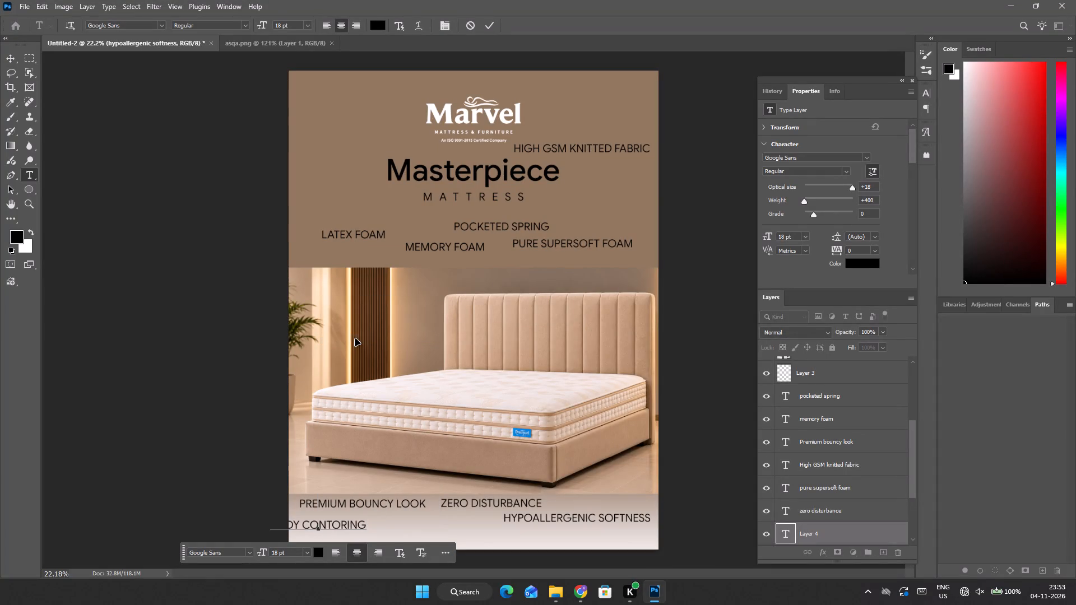
{"action": "key", "text": "Return"}
{"action": "key", "text": "v"}
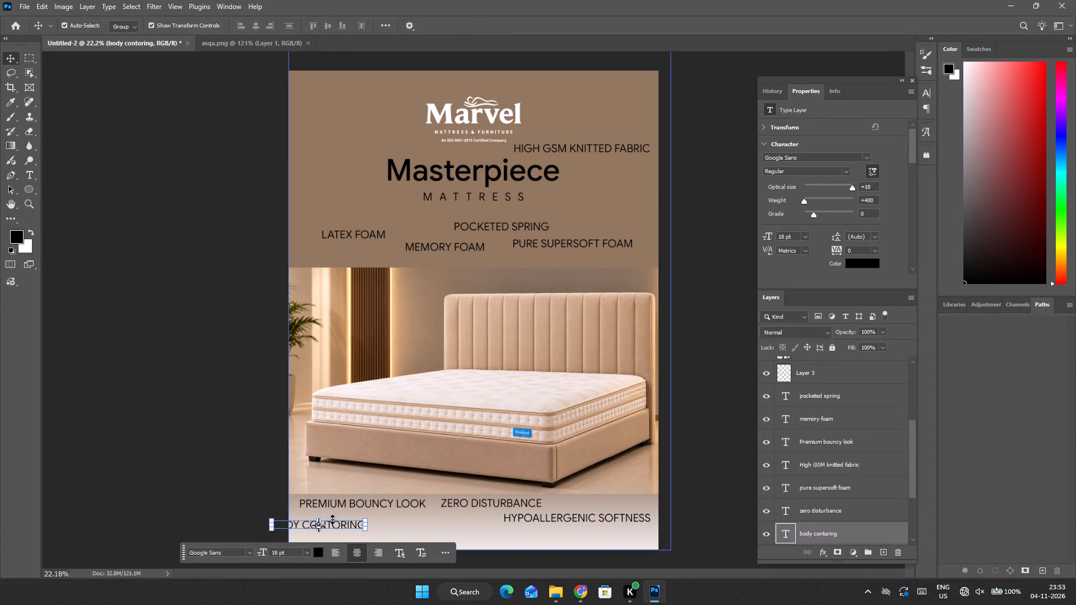
{"action": "left_click_drag", "start_coordinate": [332, 523], "coordinate": [432, 520]}
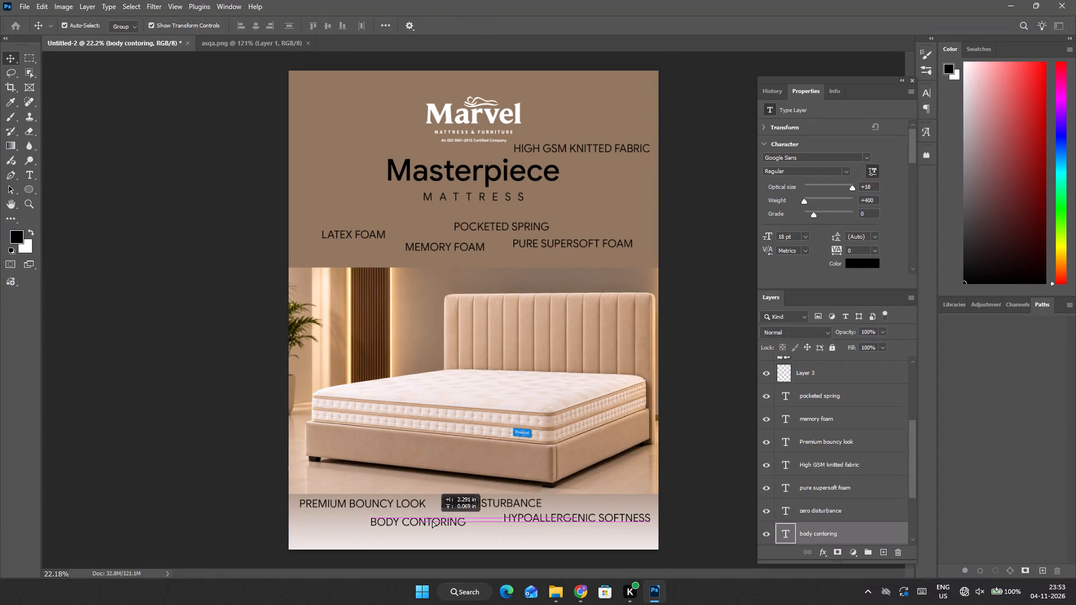
{"action": "left_click_drag", "start_coordinate": [432, 520], "coordinate": [432, 520]}
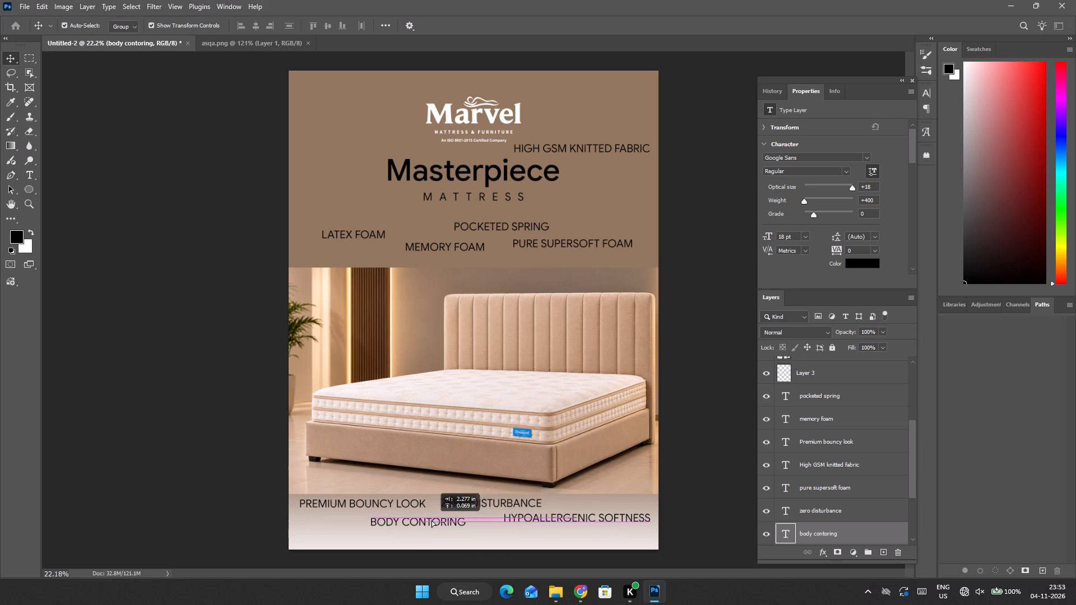
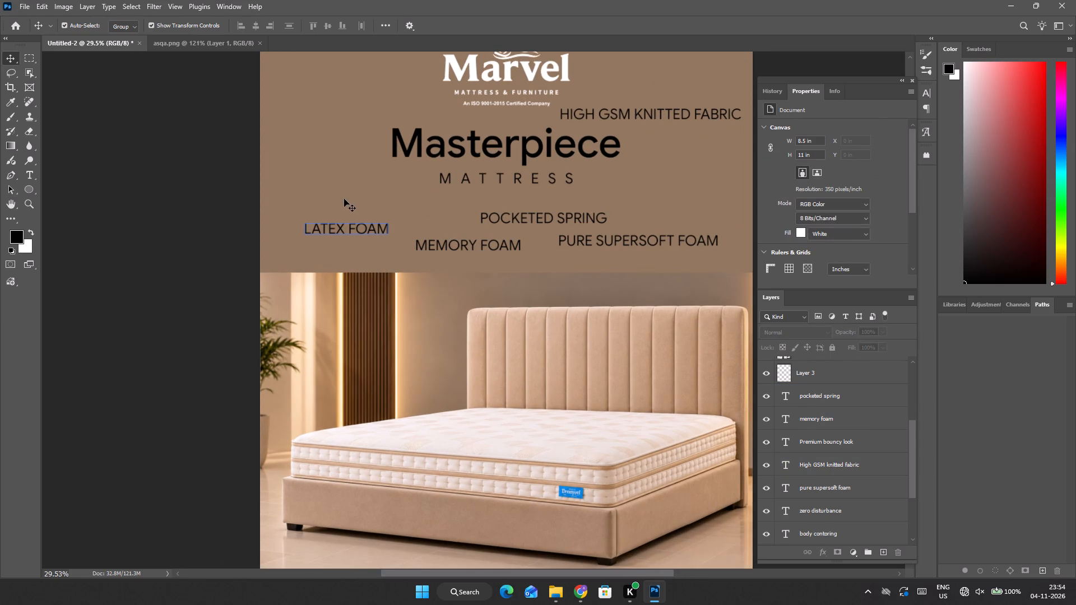
Arrange "LATEX FOAM", "POCKETED SPRING" and "PURE SUPERSOFT FOAM" in one horizontal row just below "MATTRESS".
{"action": "left_click_drag", "start_coordinate": [344, 199], "coordinate": [346, 196]}
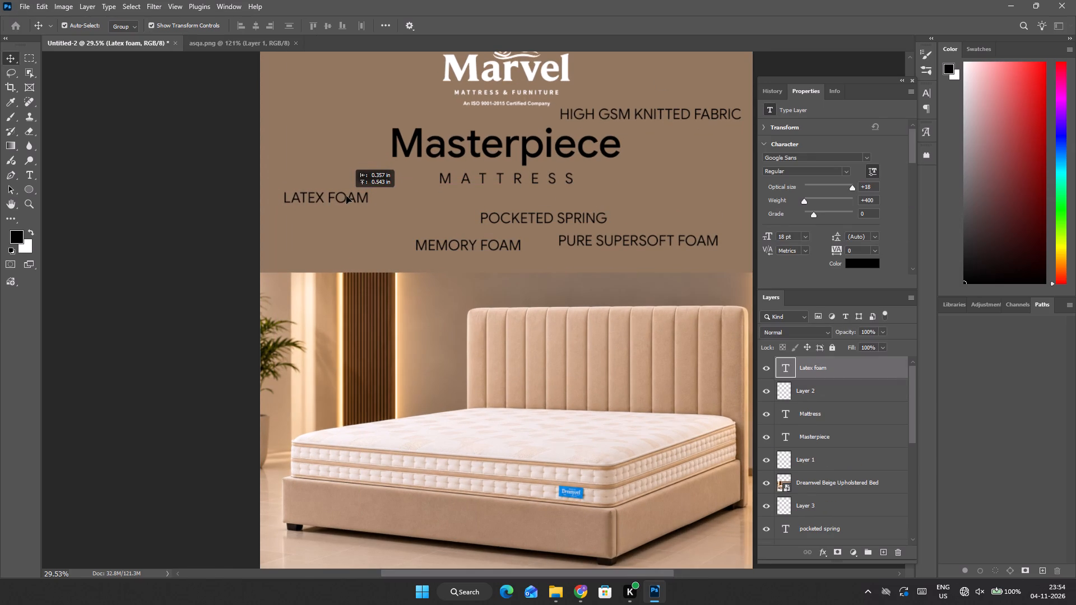
{"action": "left_click_drag", "start_coordinate": [346, 196], "coordinate": [342, 205]}
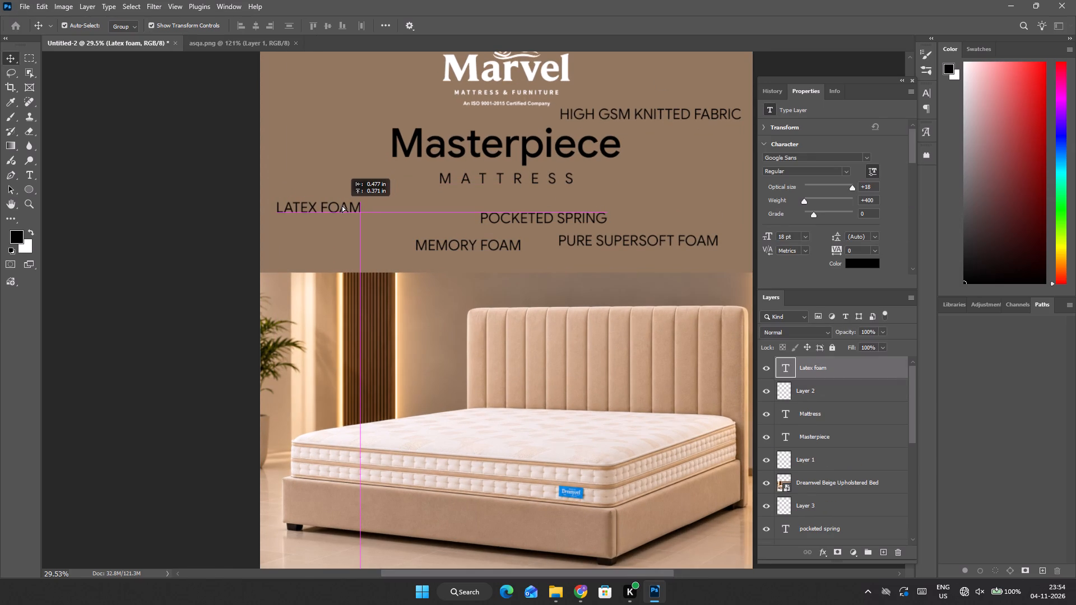
{"action": "left_click_drag", "start_coordinate": [342, 205], "coordinate": [340, 204]}
{"action": "left_click_drag", "start_coordinate": [511, 220], "coordinate": [424, 210]}
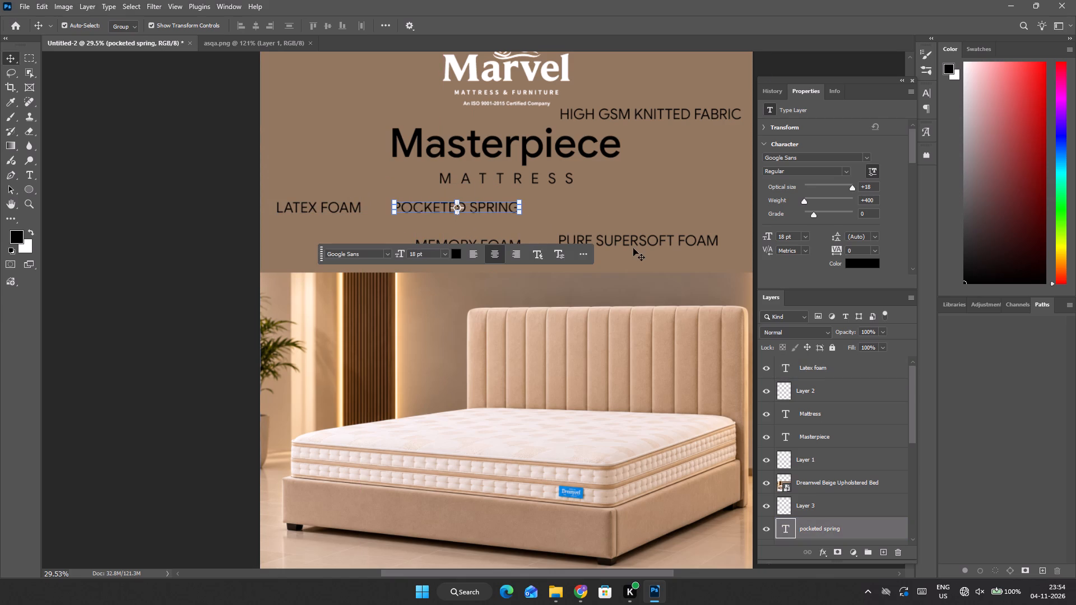
{"action": "left_click_drag", "start_coordinate": [632, 241], "coordinate": [619, 209]}
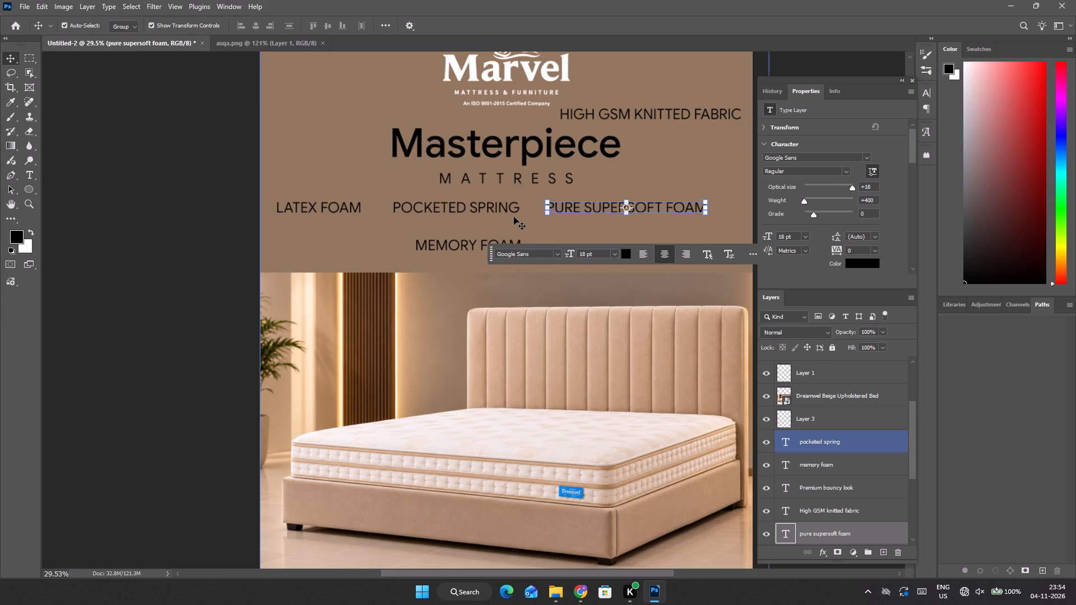
Arrange "MEMORY FOAM" and "HIGH GSM KNITTED FABRIC" side by side as a second row above the bed photo.
{"action": "left_click_drag", "start_coordinate": [456, 244], "coordinate": [524, 231]}
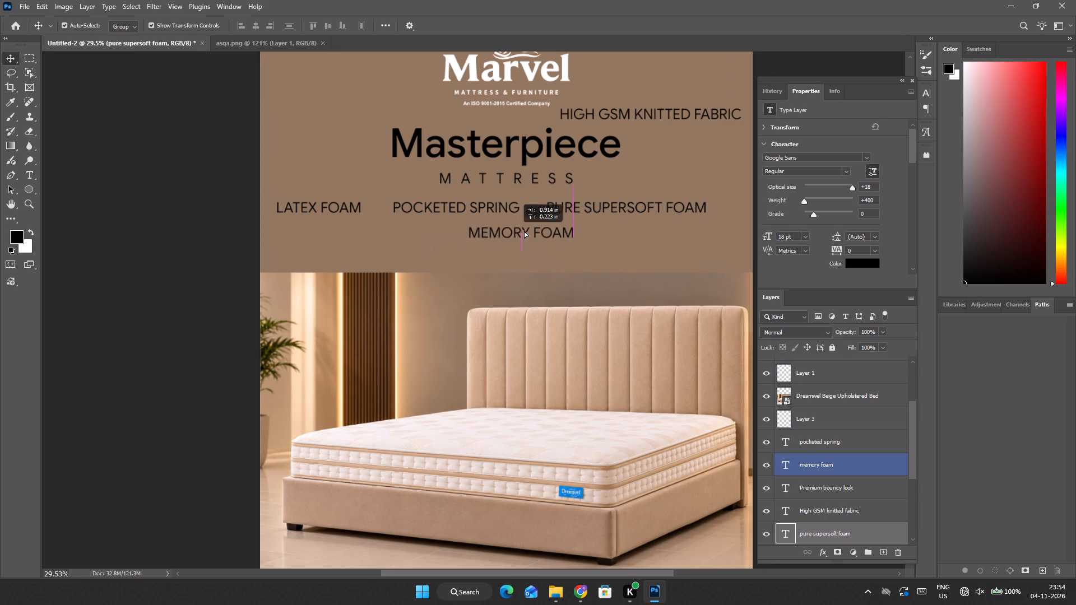
{"action": "left_click_drag", "start_coordinate": [524, 231], "coordinate": [627, 234]}
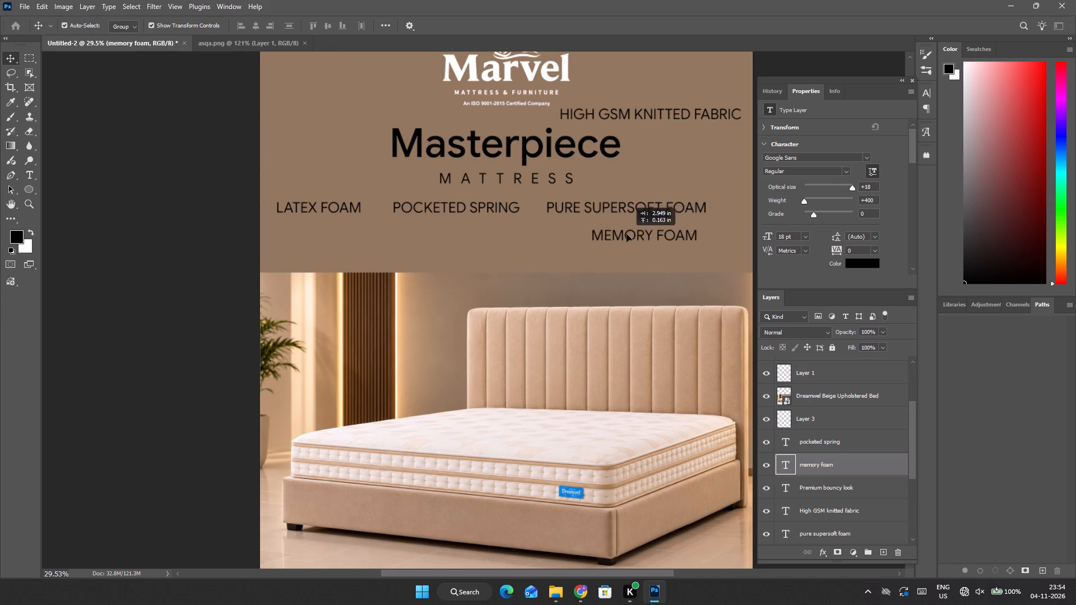
{"action": "left_click_drag", "start_coordinate": [627, 234], "coordinate": [382, 243]}
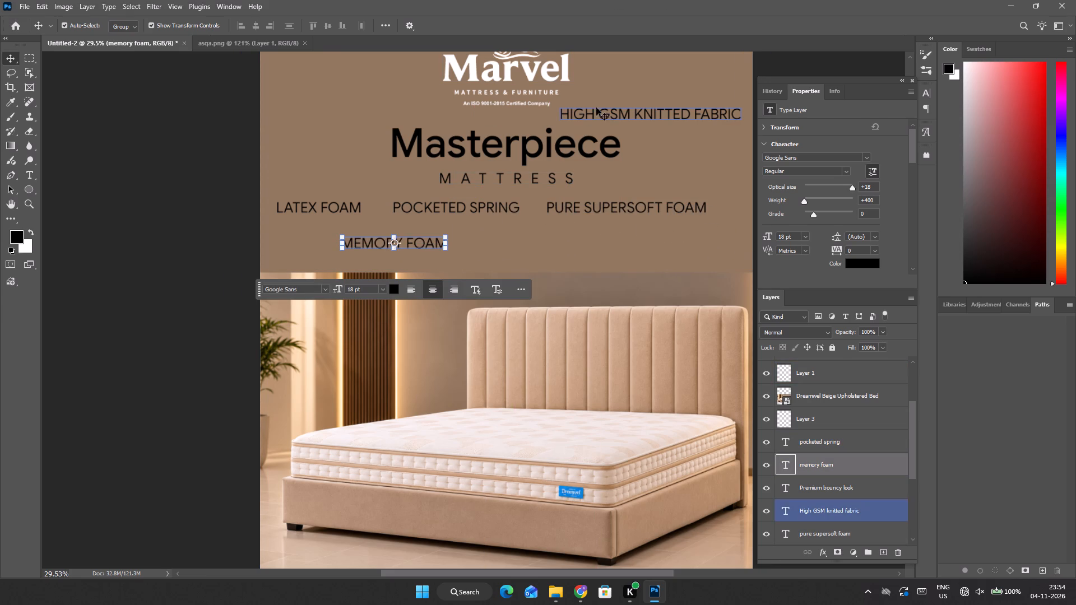
{"action": "left_click_drag", "start_coordinate": [625, 113], "coordinate": [544, 239]}
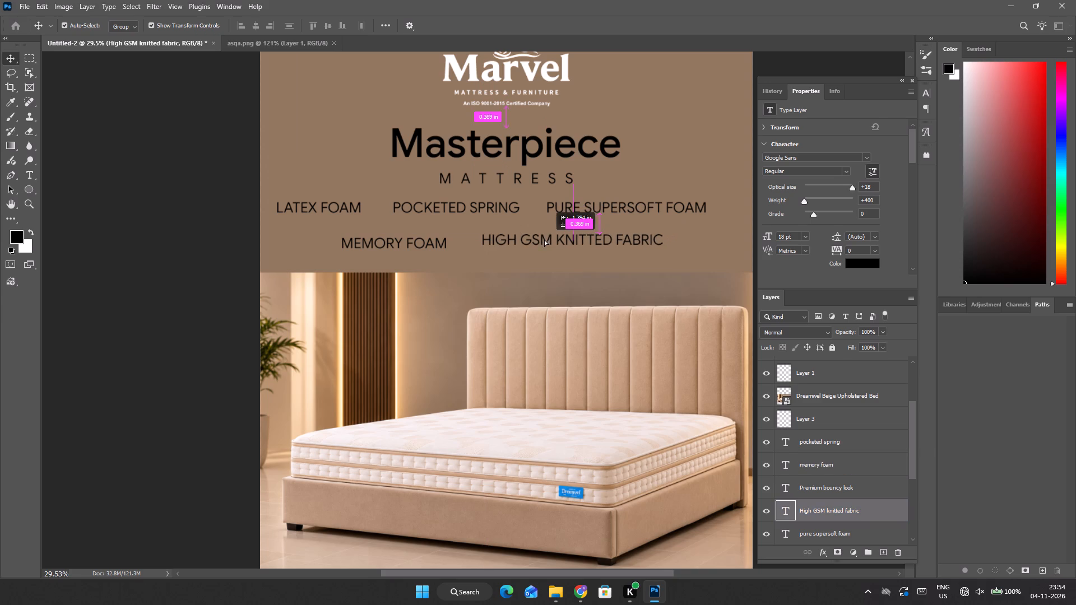
{"action": "left_click_drag", "start_coordinate": [544, 239], "coordinate": [543, 244]}
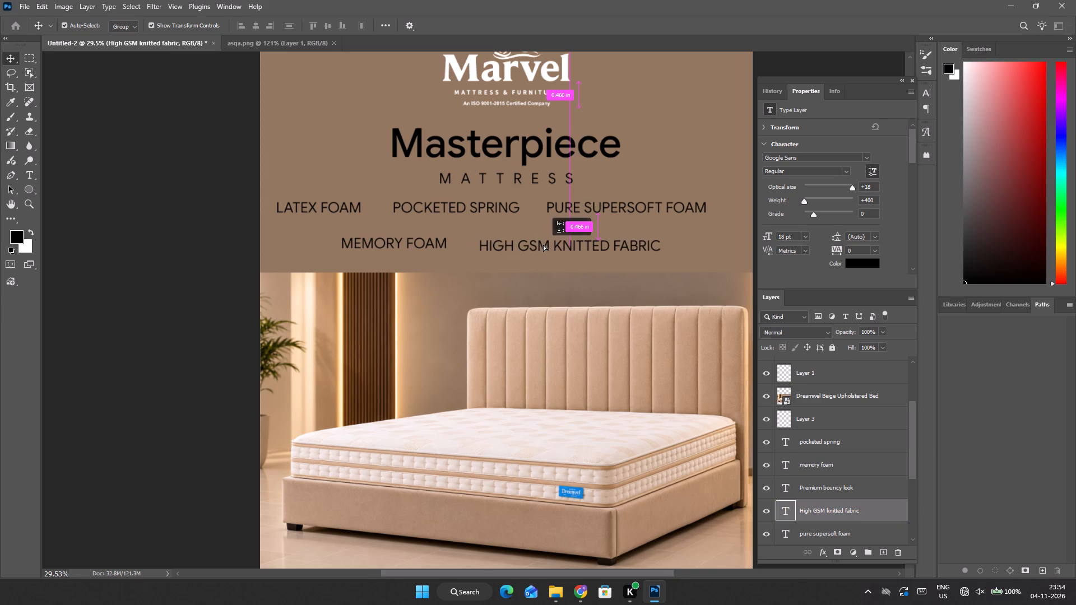
{"action": "left_click_drag", "start_coordinate": [543, 244], "coordinate": [541, 243]}
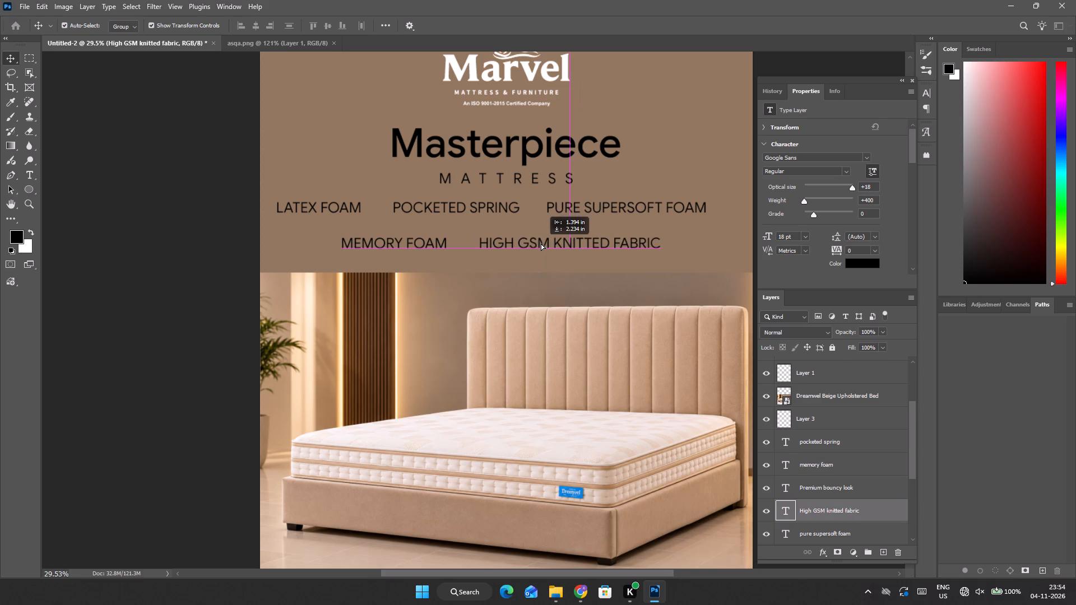
{"action": "left_click_drag", "start_coordinate": [541, 243], "coordinate": [542, 243]}
Shift "PREMIUM BOUNCY LOOK" slightly right and move "ZERO DISTURBANCE" about 2.05 in right, level with it, below the bed photo.
{"action": "scroll", "coordinate": [542, 243], "scroll_direction": "down", "scroll_amount": 4, "text": "alt"}
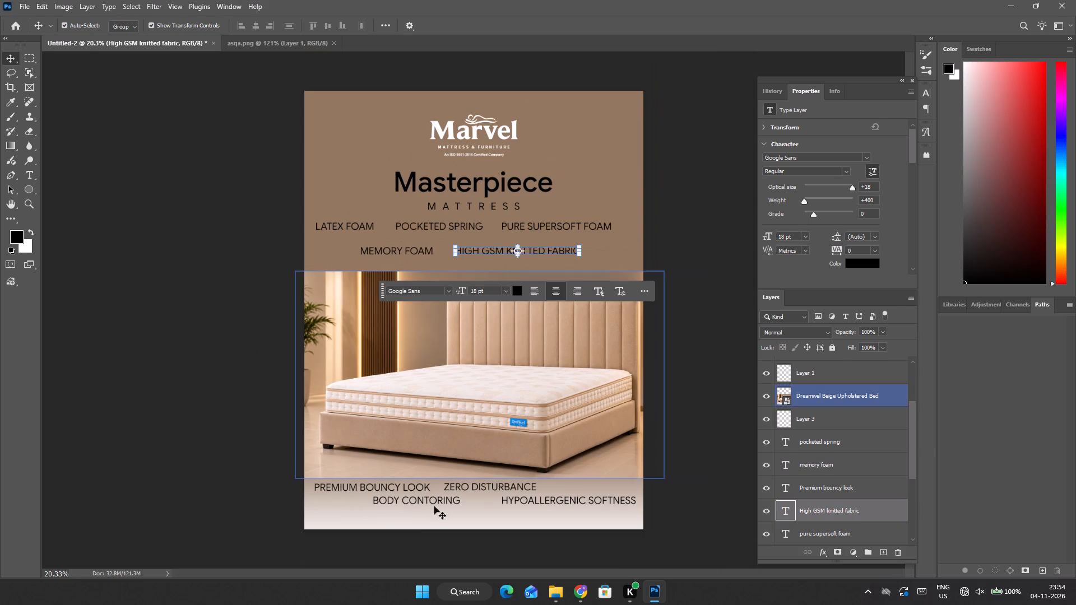
{"action": "scroll", "coordinate": [426, 519], "scroll_direction": "up", "scroll_amount": 4, "text": "alt"}
{"action": "scroll", "coordinate": [456, 454], "scroll_direction": "down", "scroll_amount": 5}
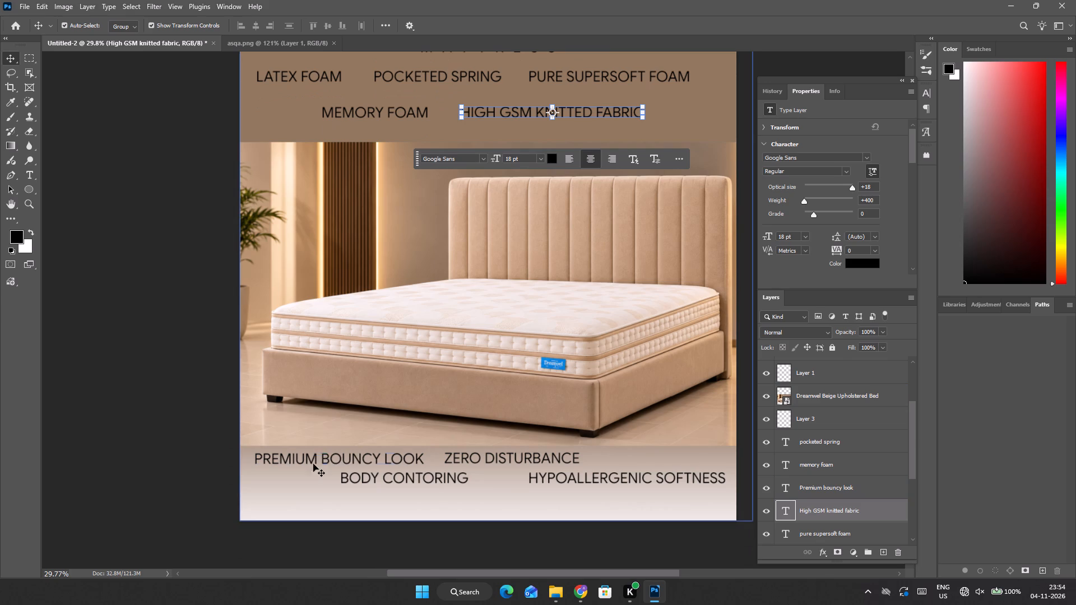
{"action": "left_click", "coordinate": [316, 460]}
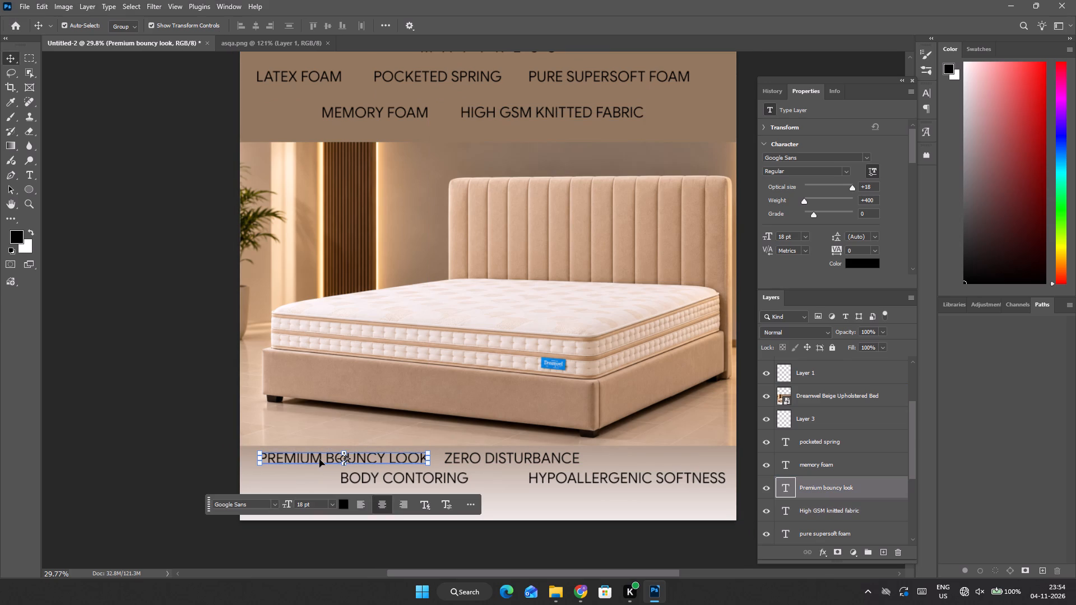
{"action": "left_click_drag", "start_coordinate": [539, 455], "coordinate": [574, 464]}
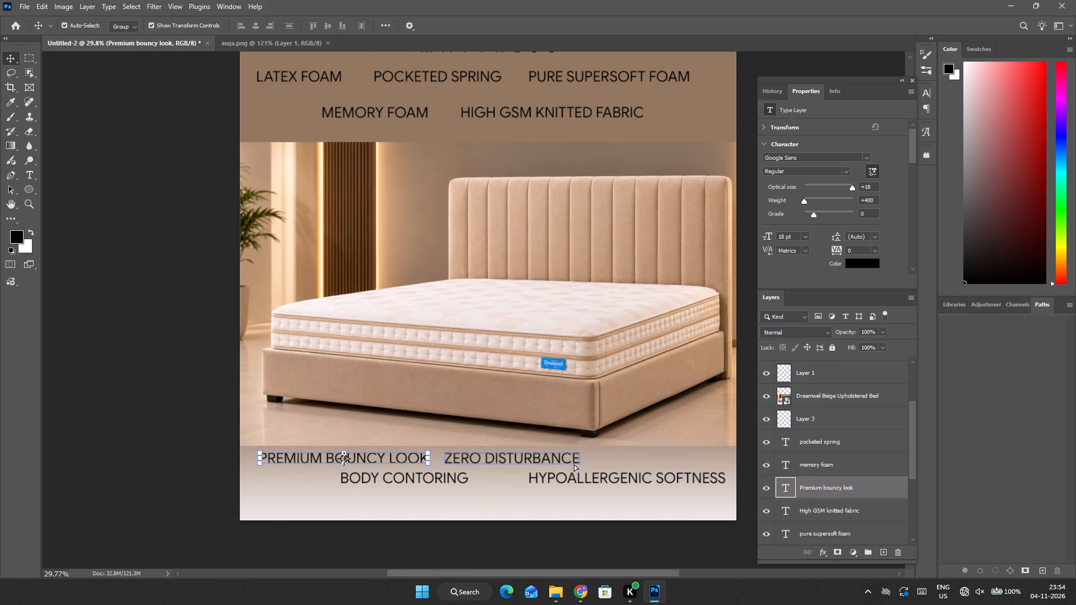
{"action": "left_click_drag", "start_coordinate": [574, 464], "coordinate": [658, 451]}
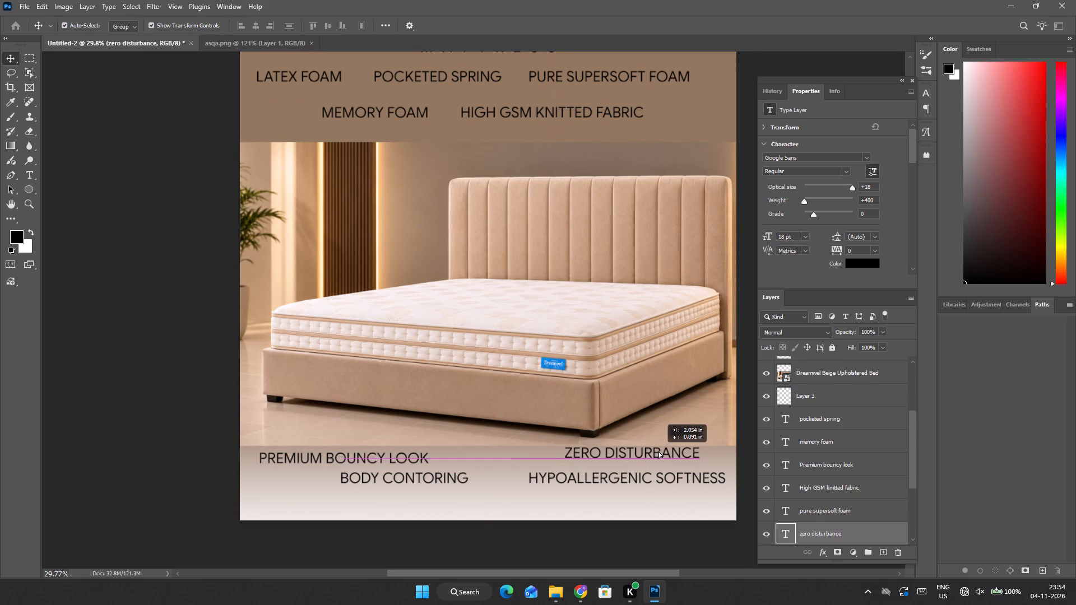
{"action": "left_click_drag", "start_coordinate": [658, 451], "coordinate": [659, 455]}
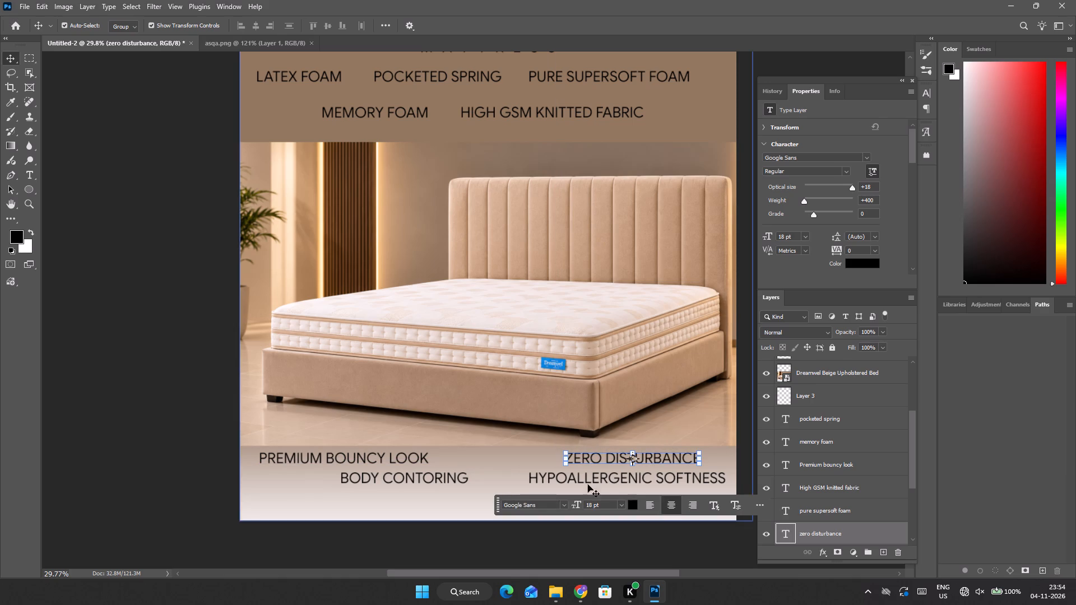
Left-align "BODY CONTORING" under "PREMIUM BOUNCY LOOK" and place "HYPOALLERGENIC SOFTNESS" level with it, centred below "ZERO DISTURBANCE".
{"action": "left_click_drag", "start_coordinate": [435, 477], "coordinate": [358, 486]}
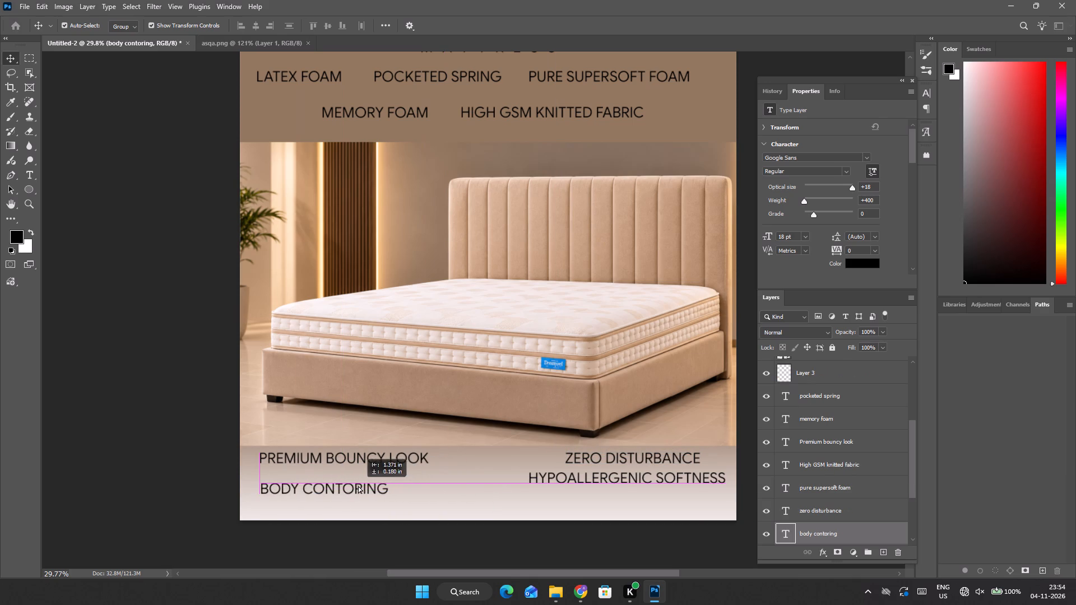
{"action": "left_click_drag", "start_coordinate": [358, 486], "coordinate": [354, 485]}
{"action": "left_click_drag", "start_coordinate": [585, 480], "coordinate": [590, 489]}
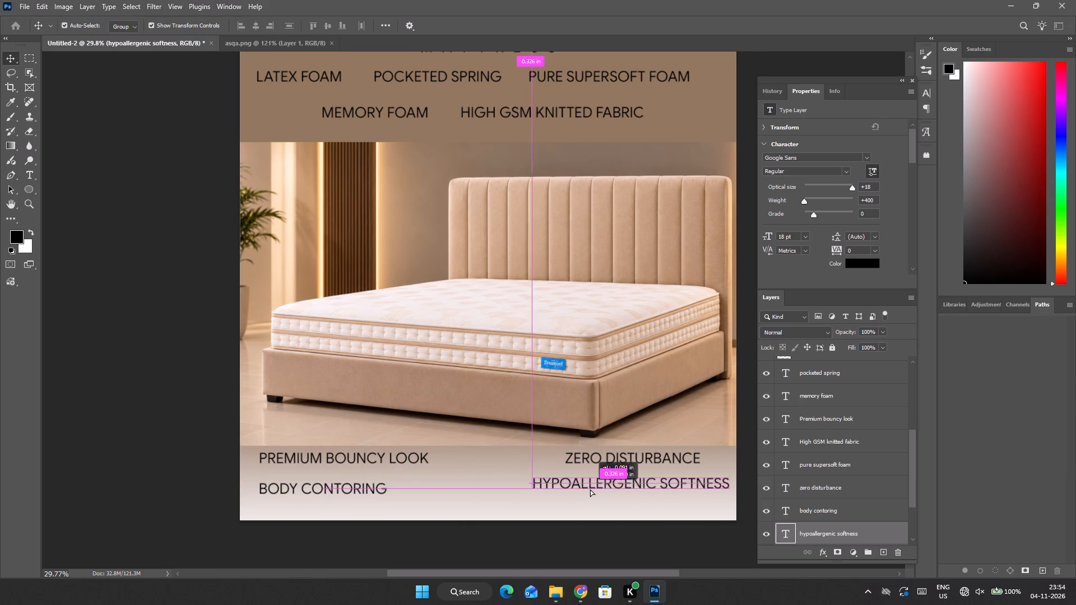
{"action": "left_click_drag", "start_coordinate": [590, 489], "coordinate": [586, 490]}
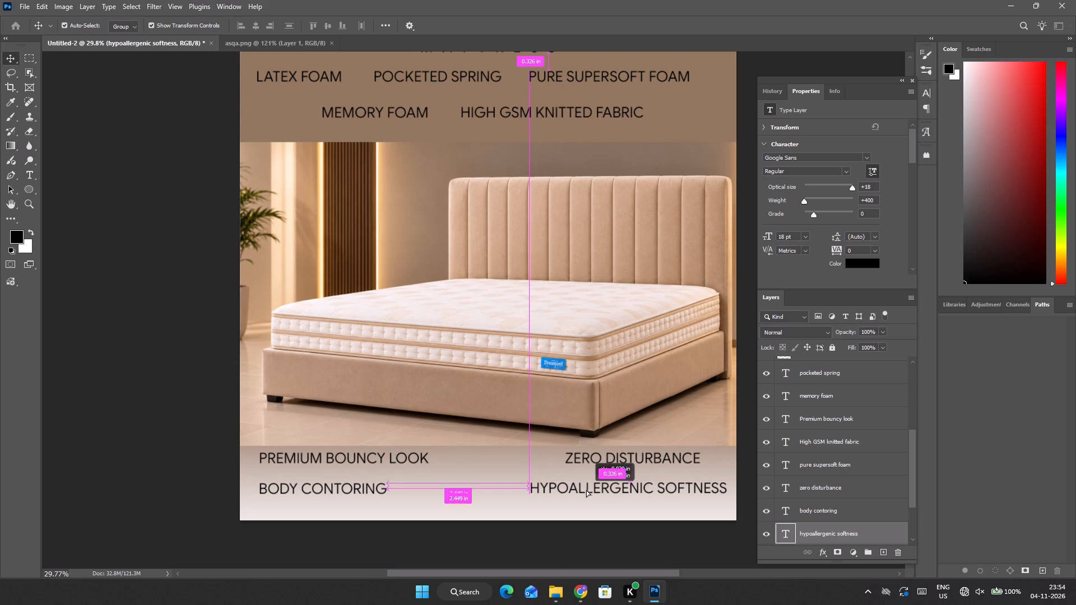
{"action": "left_click_drag", "start_coordinate": [586, 490], "coordinate": [585, 487]}
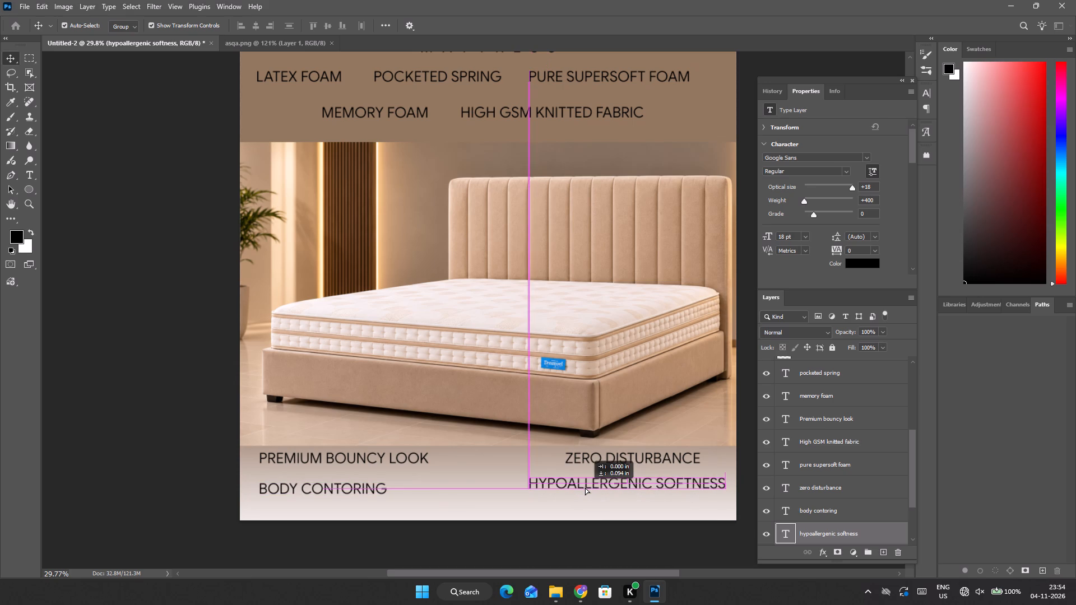
{"action": "left_click_drag", "start_coordinate": [585, 487], "coordinate": [573, 491]}
{"action": "left_click", "coordinate": [117, 423]}
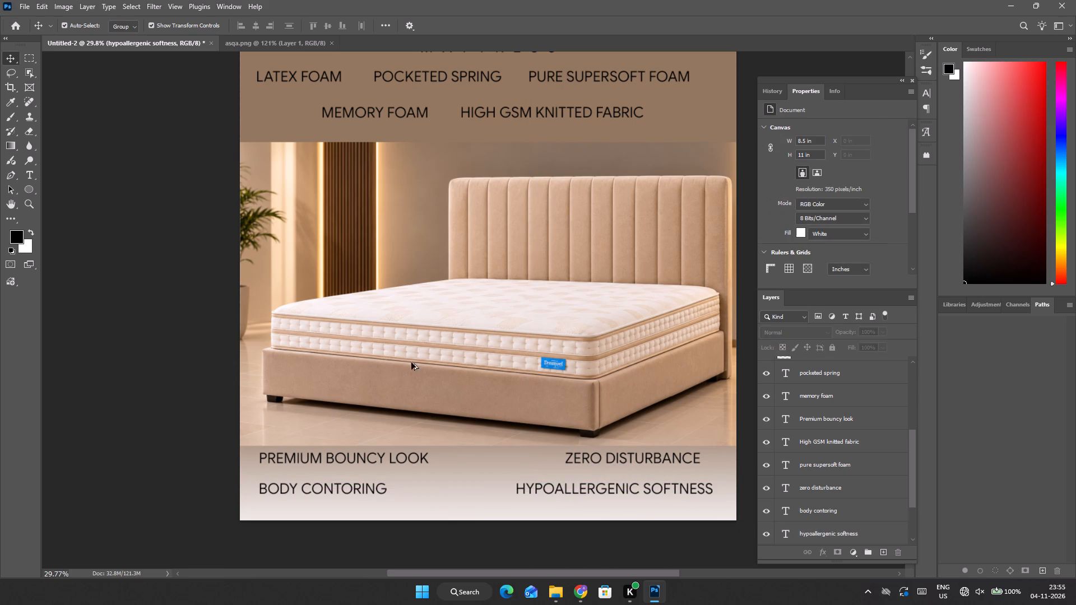
{"action": "scroll", "coordinate": [419, 358], "scroll_direction": "down", "scroll_amount": 3, "text": "alt"}
{"action": "left_click", "coordinate": [211, 189]}
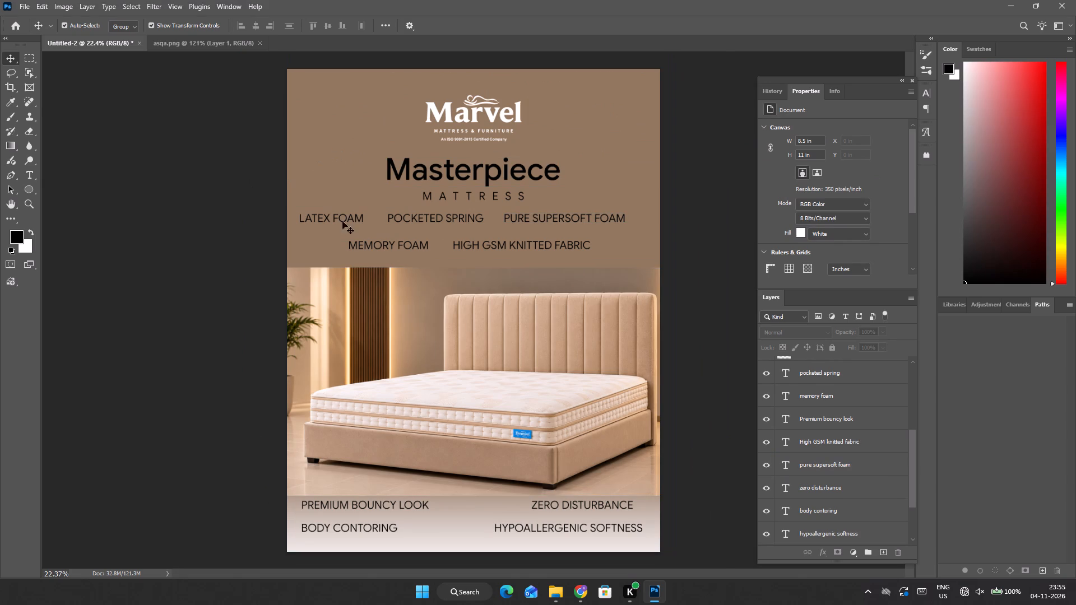
Set the "LATEX FOAM" text to Google Sans Medium and place it just left of and slightly above "POCKETED SPRING".
{"action": "scroll", "coordinate": [348, 227], "scroll_direction": "up", "scroll_amount": 2, "text": "alt"}
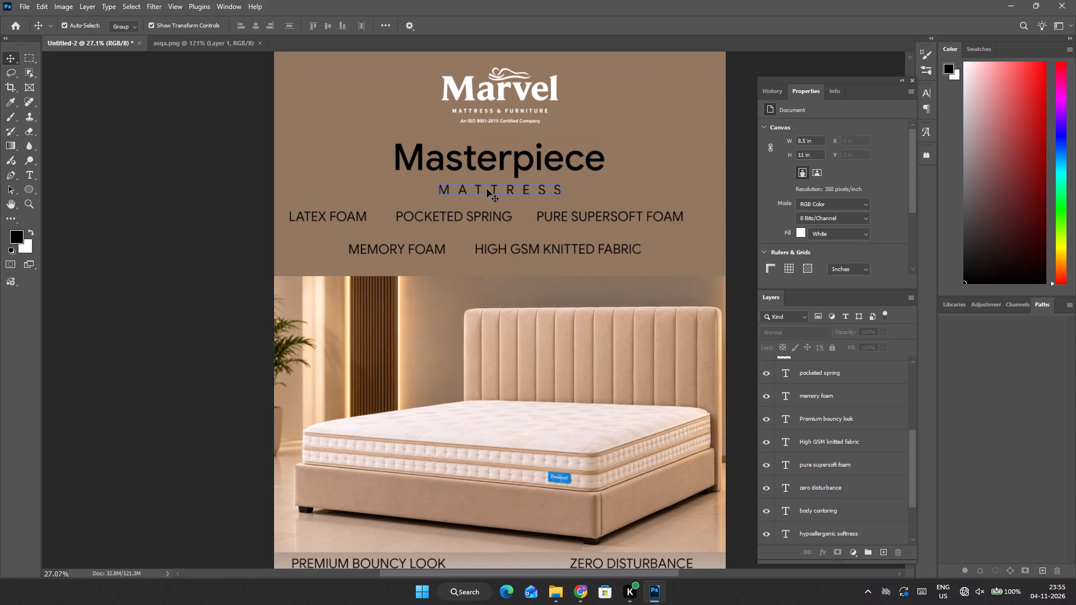
{"action": "left_click_drag", "start_coordinate": [335, 216], "coordinate": [343, 310]}
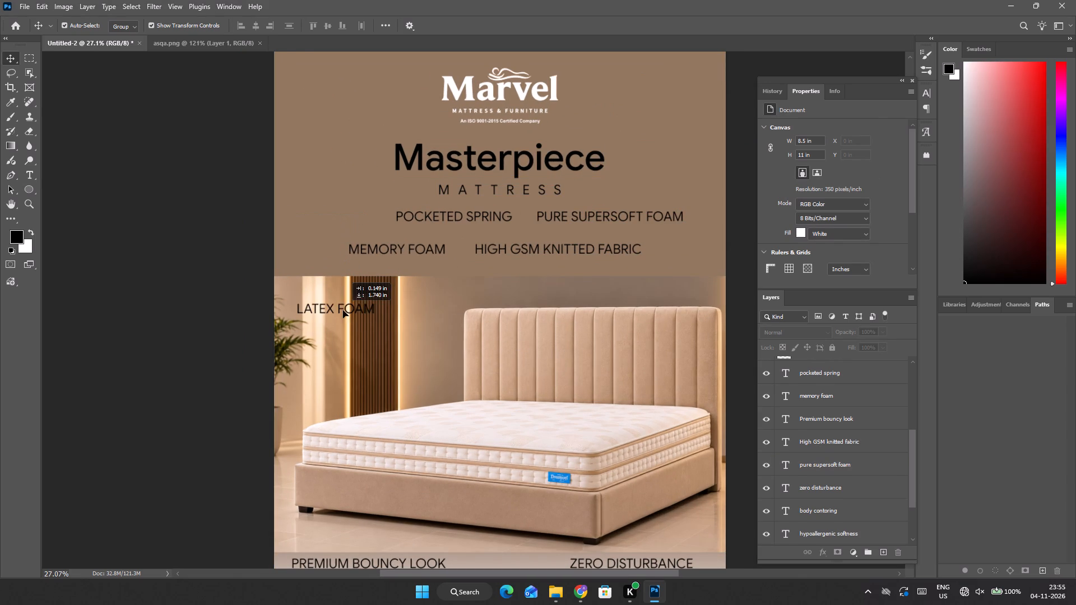
{"action": "left_click_drag", "start_coordinate": [343, 310], "coordinate": [357, 313]}
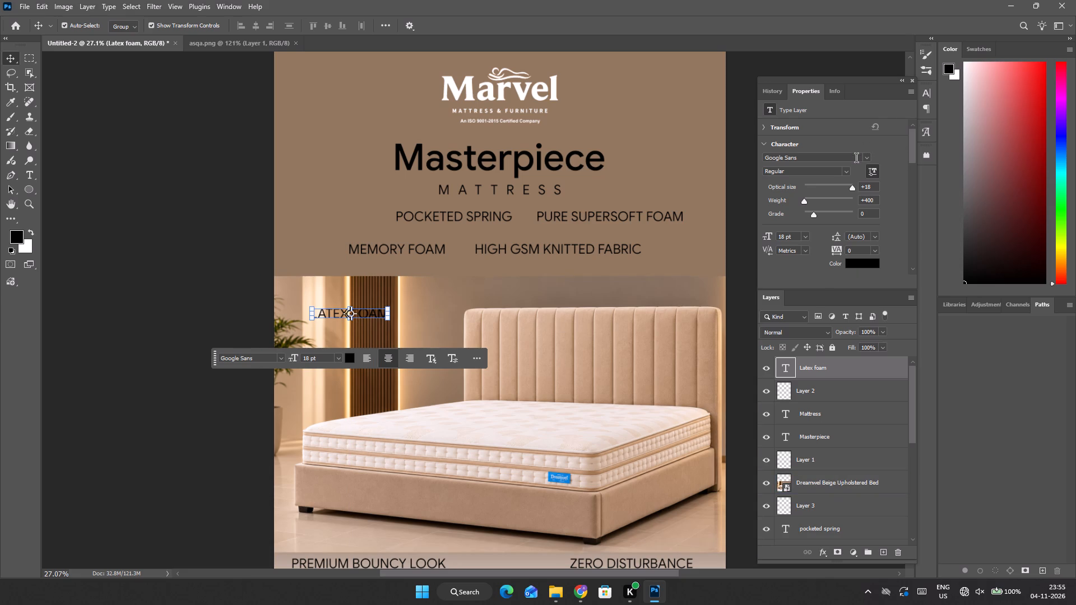
{"action": "left_click", "coordinate": [866, 160]}
{"action": "left_click", "coordinate": [867, 160]}
{"action": "left_click", "coordinate": [844, 174]}
{"action": "left_click", "coordinate": [808, 190]}
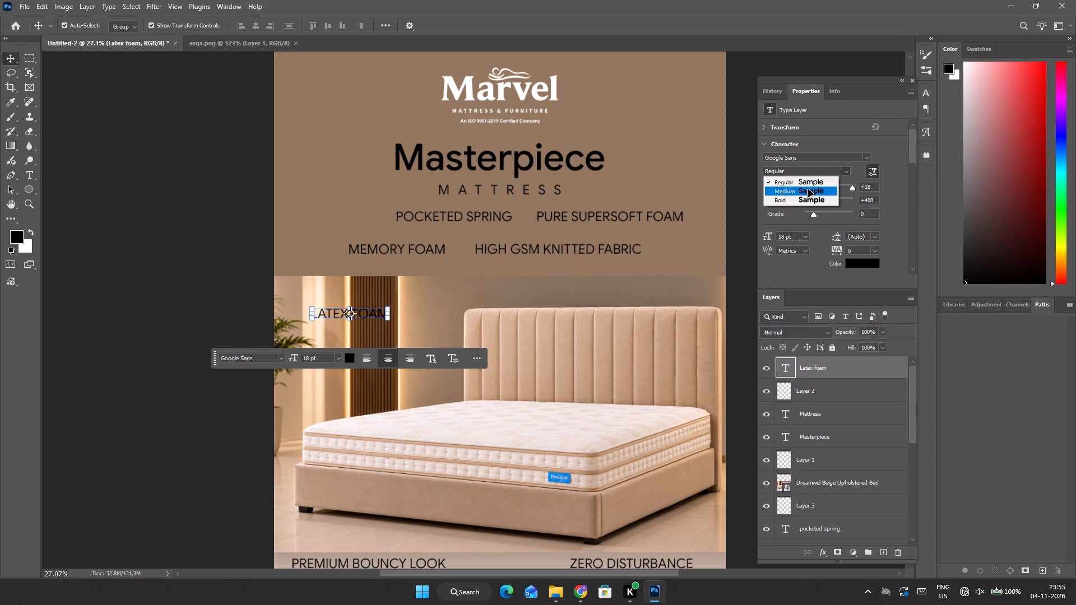
{"action": "left_click_drag", "start_coordinate": [363, 314], "coordinate": [361, 208]}
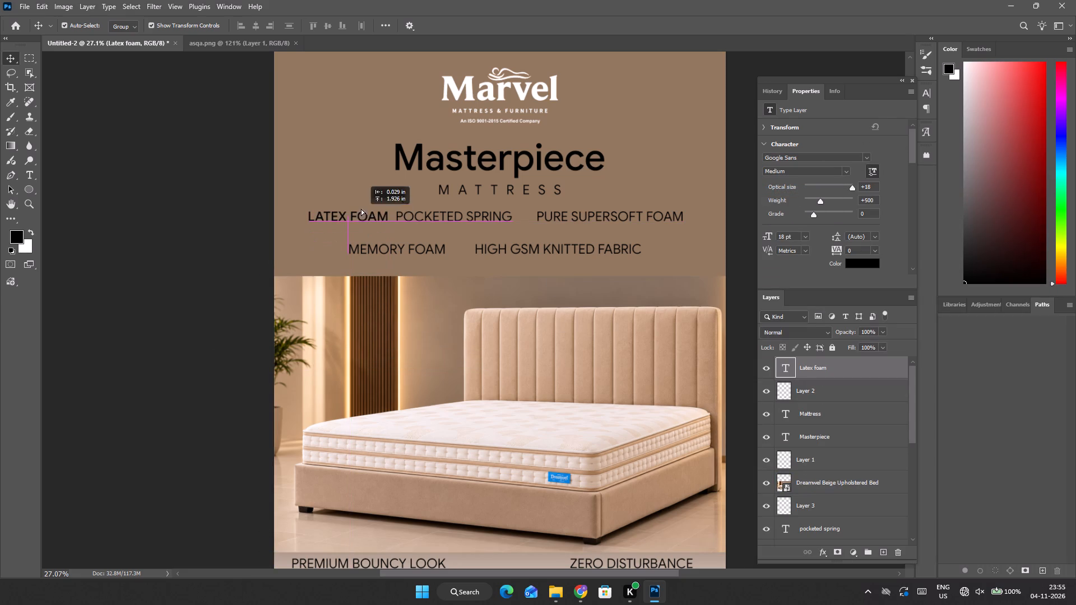
{"action": "left_click_drag", "start_coordinate": [361, 208], "coordinate": [357, 204]}
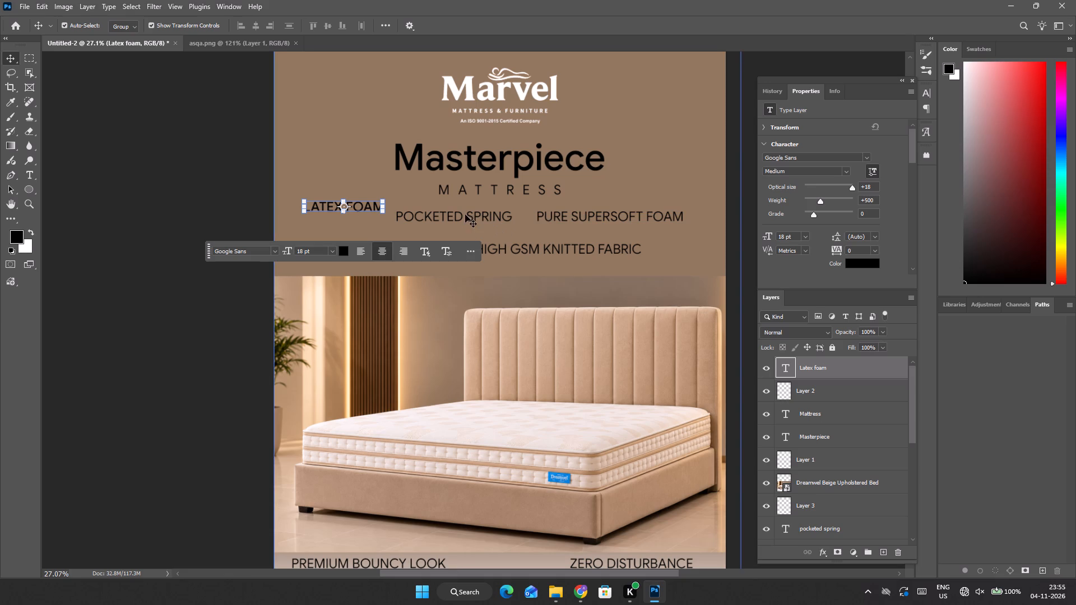
Set the font style of the "POCKETED SPRING" and "PURE SUPERSOFT FOAM" texts to Medium.
{"action": "left_click", "coordinate": [485, 212]}
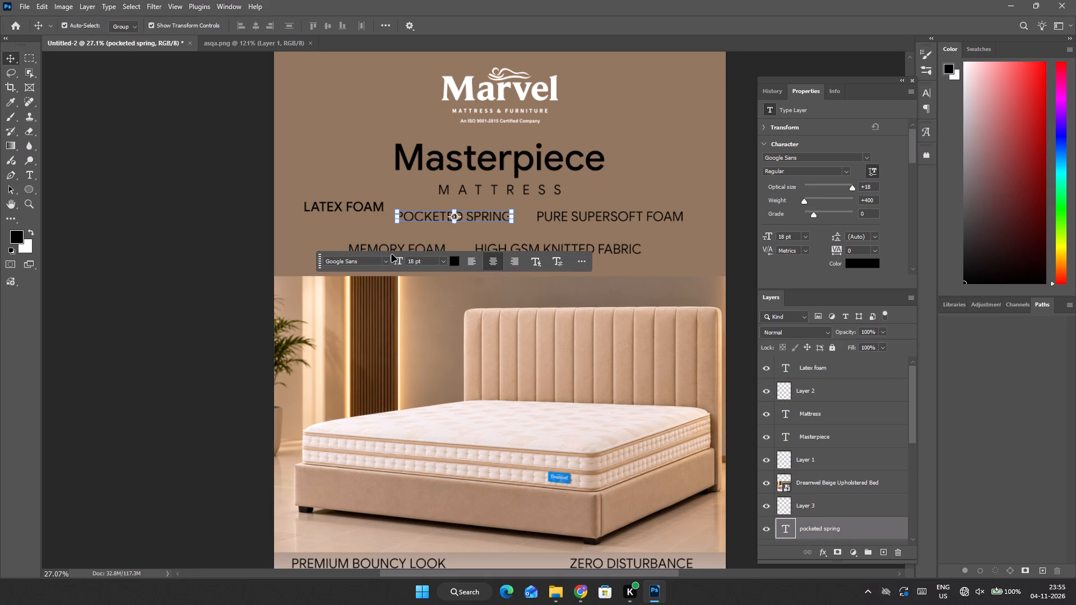
{"action": "left_click", "coordinate": [848, 173]}
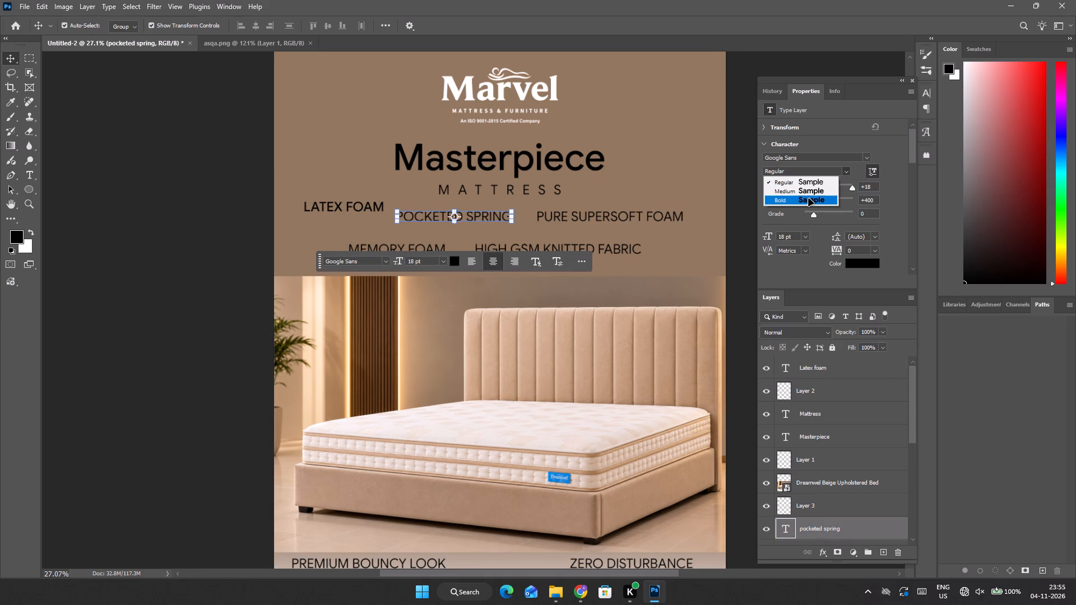
{"action": "left_click", "coordinate": [795, 194]}
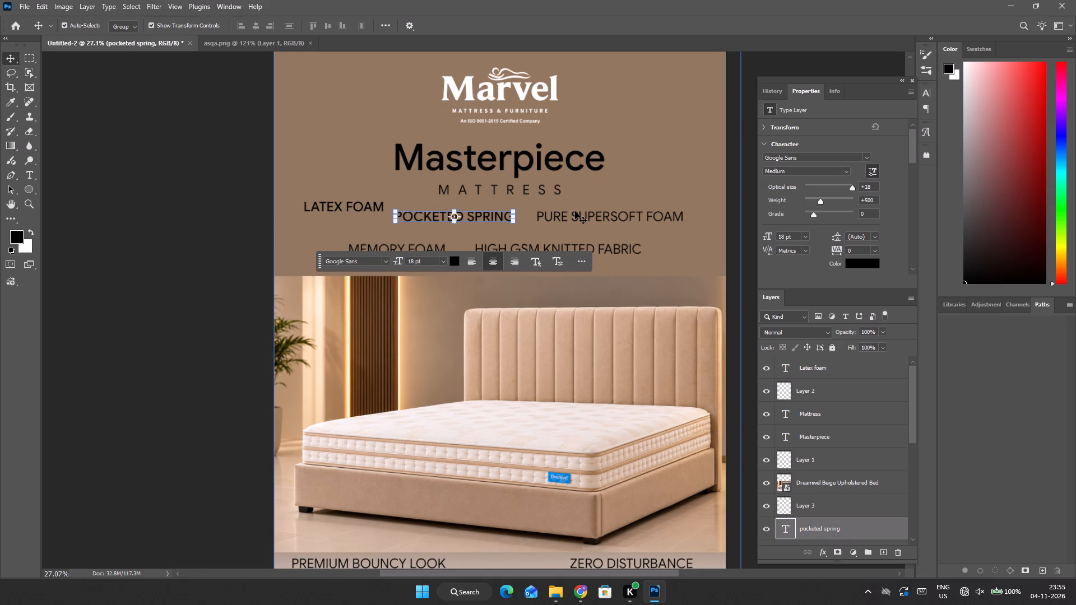
{"action": "left_click", "coordinate": [575, 211]}
{"action": "left_click", "coordinate": [575, 217]}
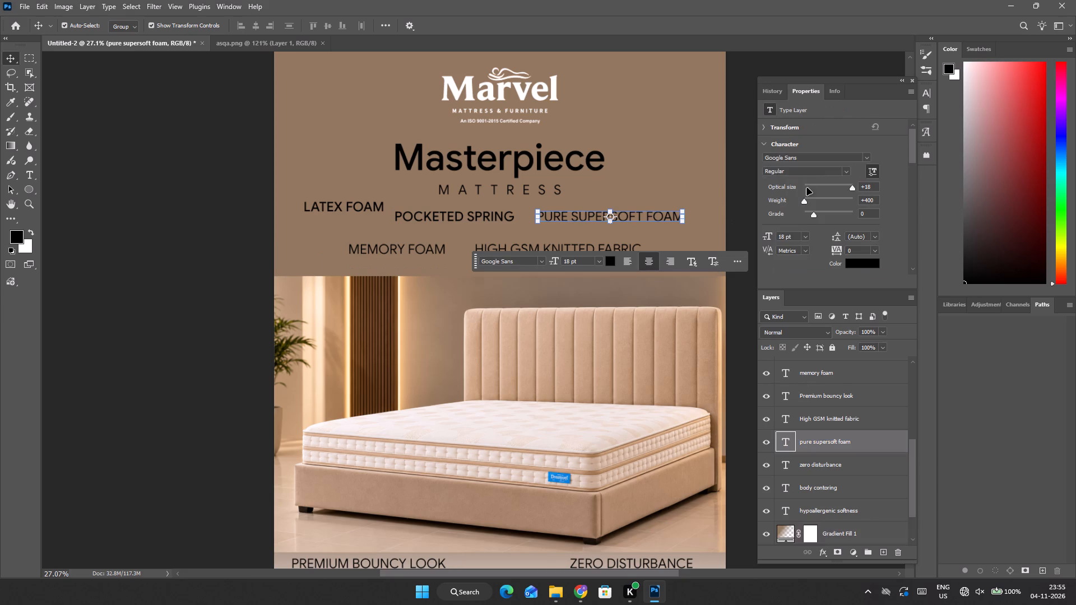
{"action": "left_click", "coordinate": [843, 176]}
{"action": "left_click", "coordinate": [817, 192]}
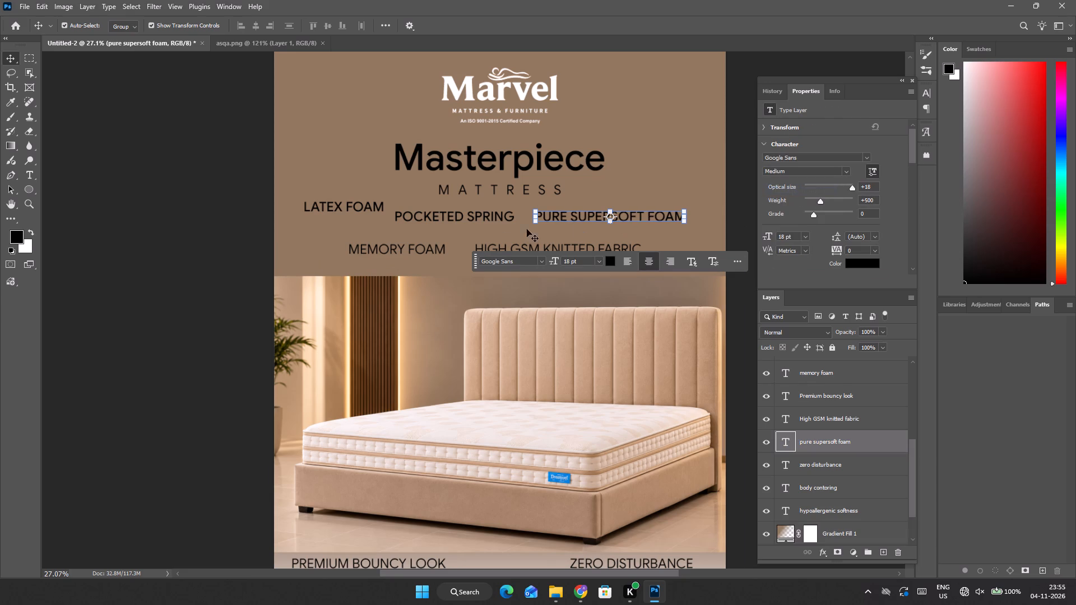
Set the font style of the "MEMORY FOAM" and "HIGH GSM KNITTED FABRIC" texts to Medium.
{"action": "left_click", "coordinate": [393, 246]}
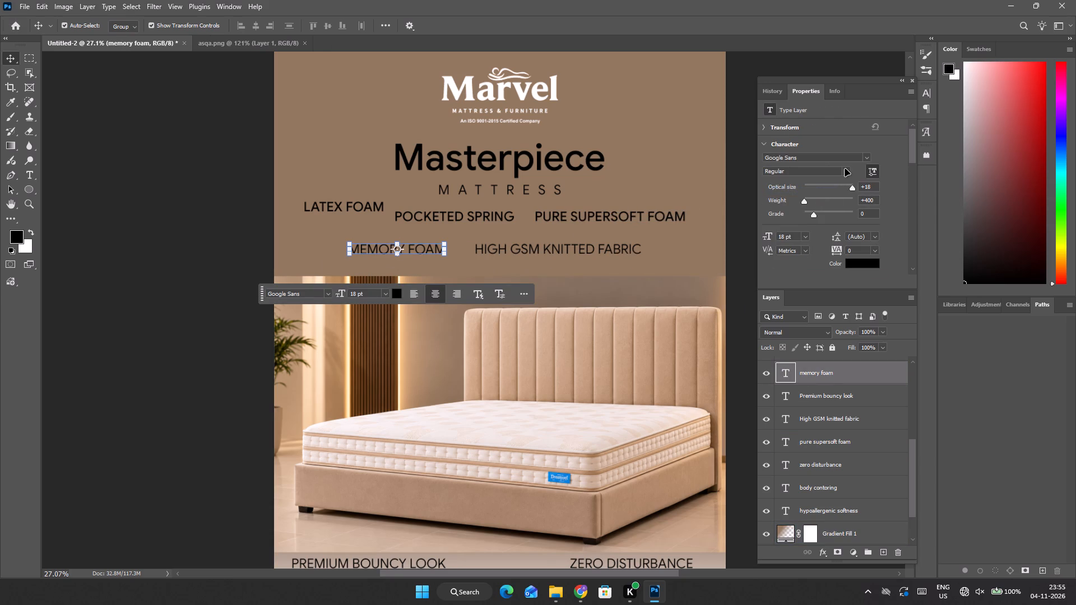
{"action": "left_click", "coordinate": [845, 169]}
{"action": "left_click", "coordinate": [804, 191]}
{"action": "left_click", "coordinate": [621, 243]}
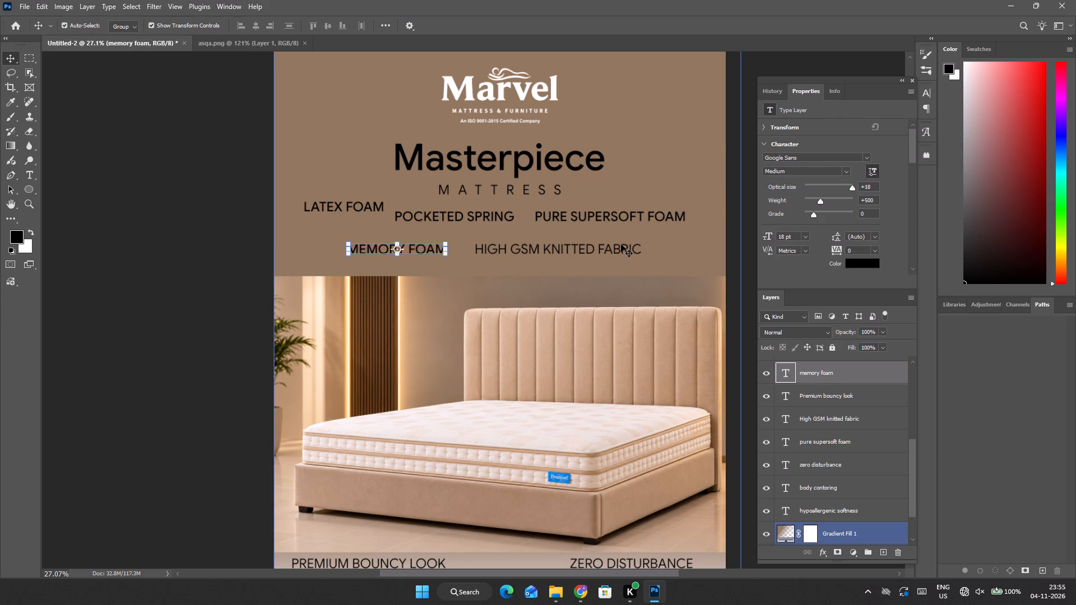
{"action": "left_click", "coordinate": [607, 249]}
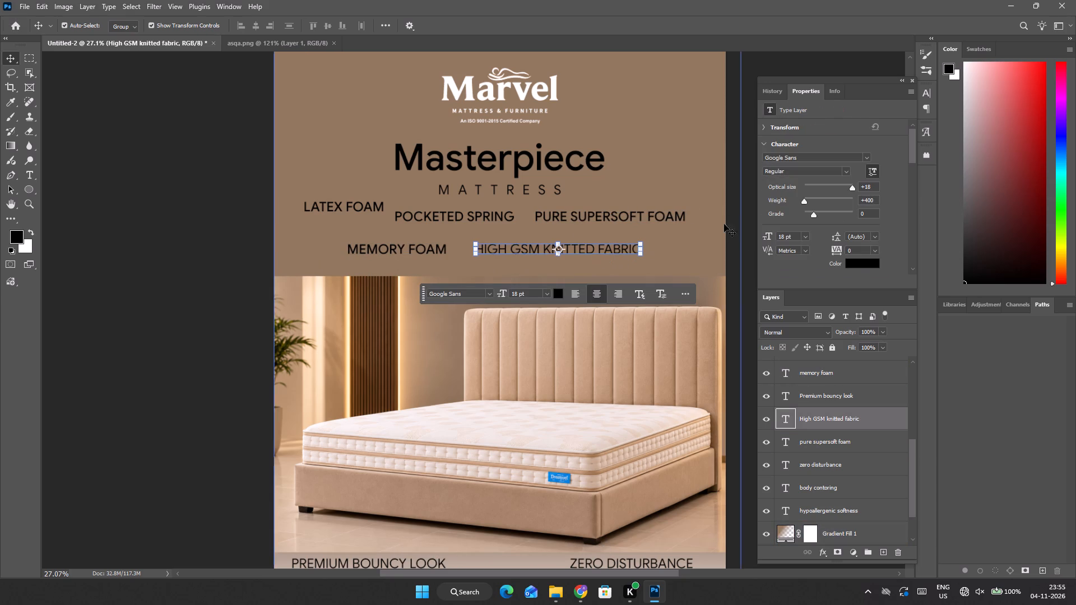
{"action": "left_click", "coordinate": [846, 172]}
{"action": "left_click", "coordinate": [795, 194]}
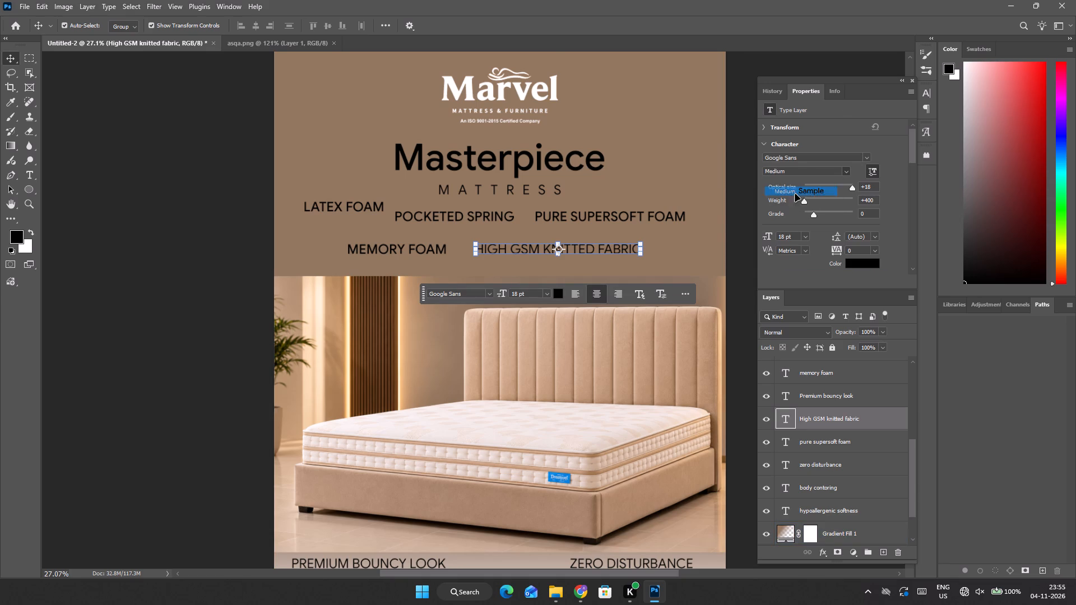
Move the "LATEX FOAM" text down from beside the headline onto the left half of the mattress's top surface.
{"action": "scroll", "coordinate": [517, 302], "scroll_direction": "down", "scroll_amount": 4}
{"action": "scroll", "coordinate": [454, 432], "scroll_direction": "down", "scroll_amount": 3}
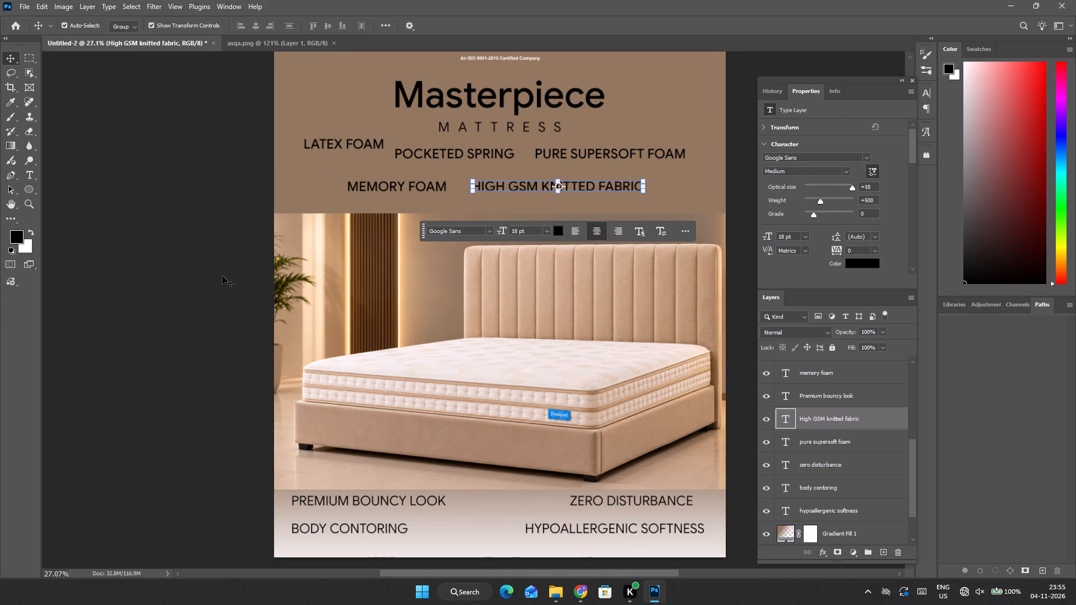
{"action": "left_click", "coordinate": [222, 276]}
{"action": "left_click_drag", "start_coordinate": [350, 142], "coordinate": [342, 150]}
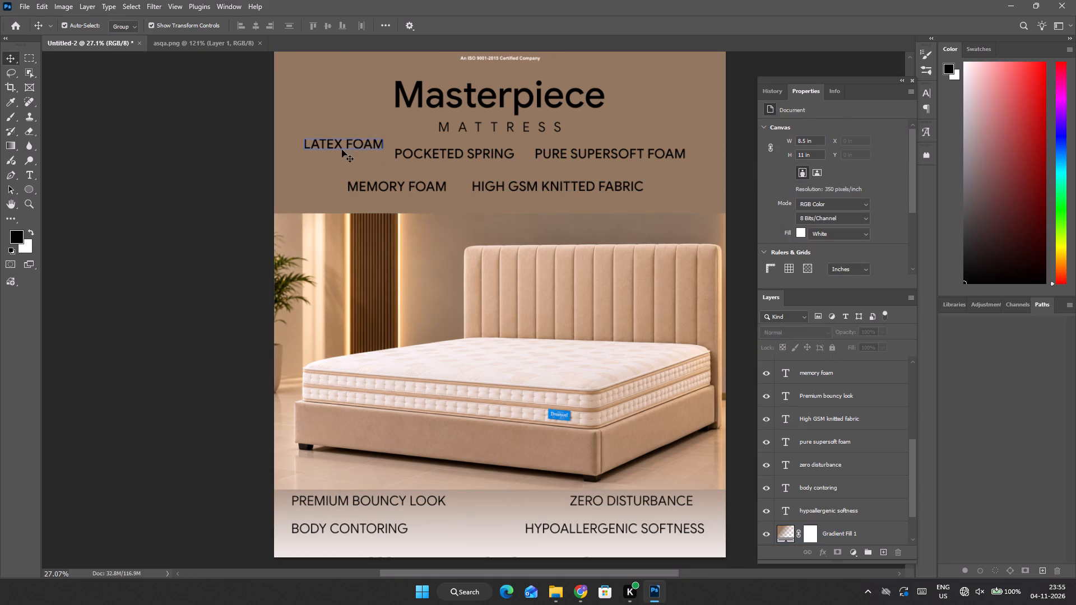
{"action": "left_click_drag", "start_coordinate": [342, 150], "coordinate": [453, 324]}
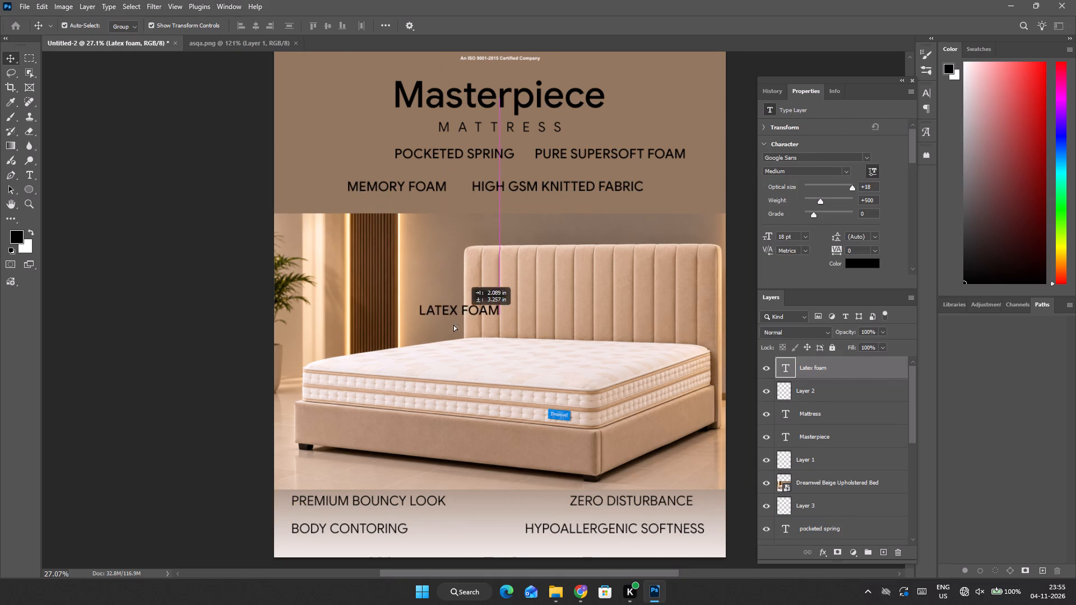
{"action": "left_click_drag", "start_coordinate": [453, 324], "coordinate": [427, 359]}
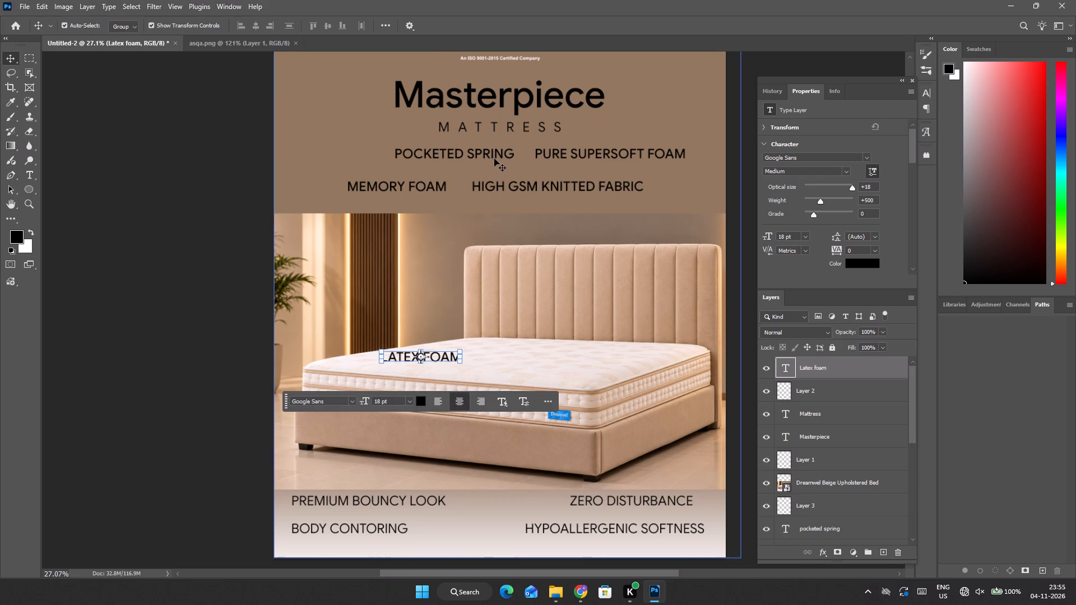
Try the "POCKETED SPRING" text over the bed photo, return it below the headline, and bring its layer to the top of the stack.
{"action": "left_click_drag", "start_coordinate": [491, 155], "coordinate": [556, 218]}
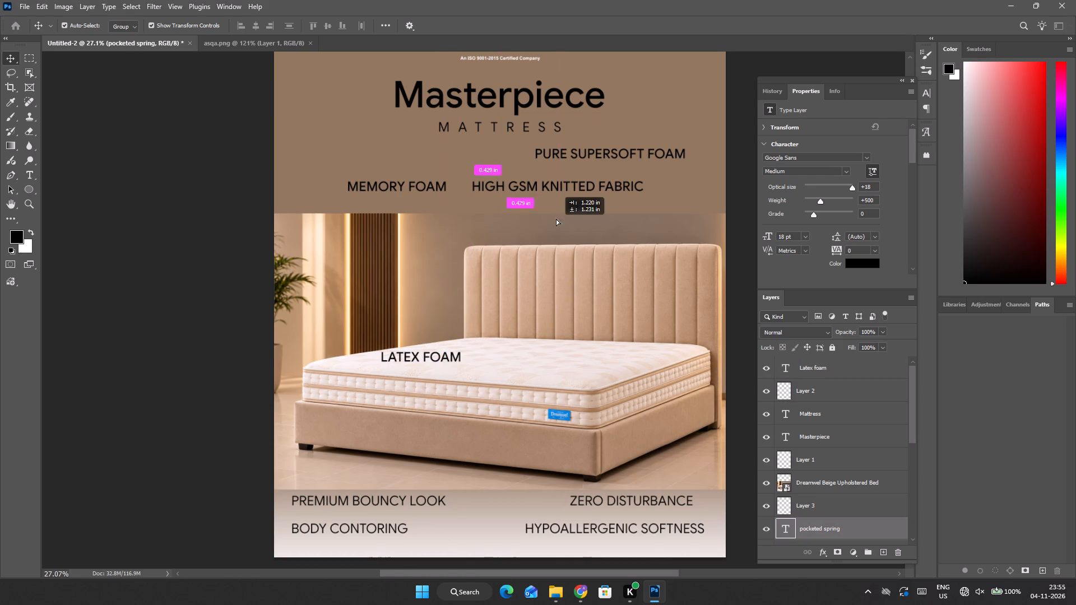
{"action": "left_click_drag", "start_coordinate": [556, 218], "coordinate": [481, 156]}
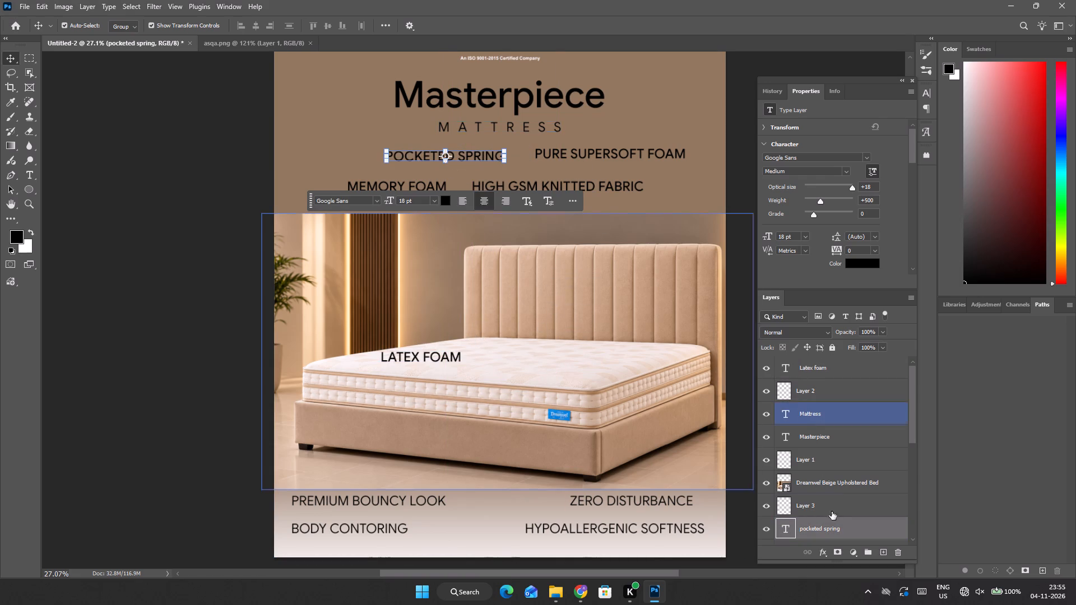
{"action": "left_click_drag", "start_coordinate": [837, 527], "coordinate": [841, 374]}
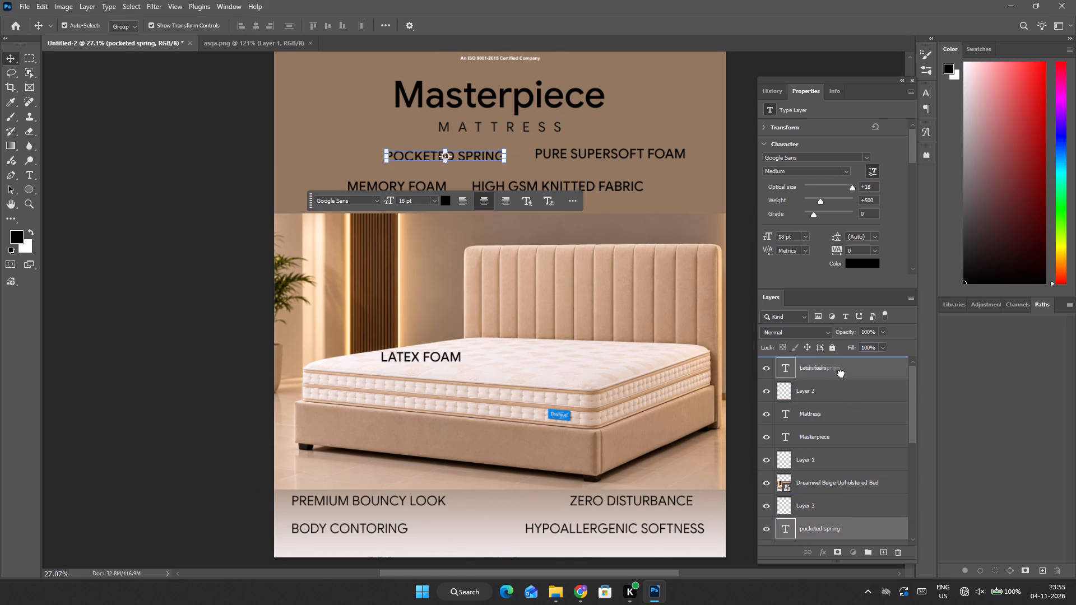
{"action": "left_click_drag", "start_coordinate": [841, 374], "coordinate": [842, 379]}
Move the text layers from "memory foam" through "hypoallergenic softness" together to the top of the layer stack.
{"action": "scroll", "coordinate": [834, 473], "scroll_direction": "down", "scroll_amount": 2}
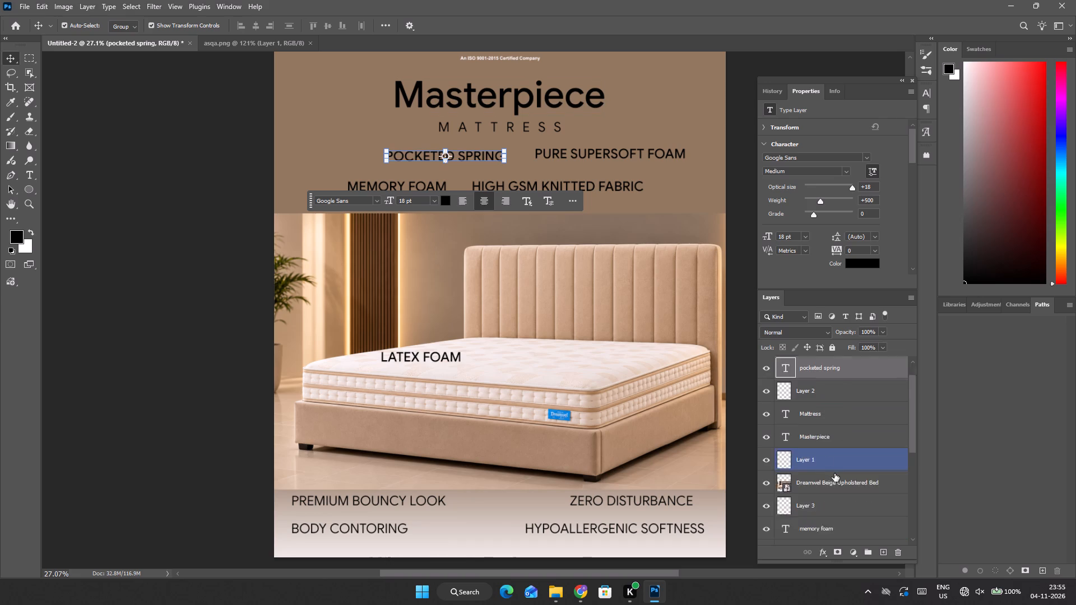
{"action": "scroll", "coordinate": [834, 473], "scroll_direction": "down", "scroll_amount": 7}
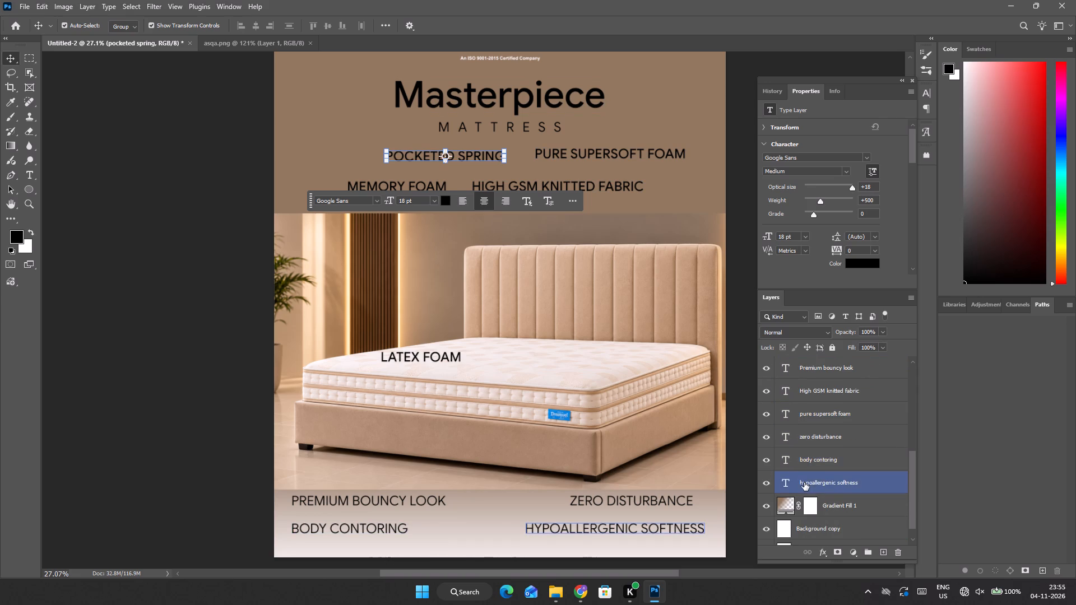
{"action": "left_click", "coordinate": [824, 480]}
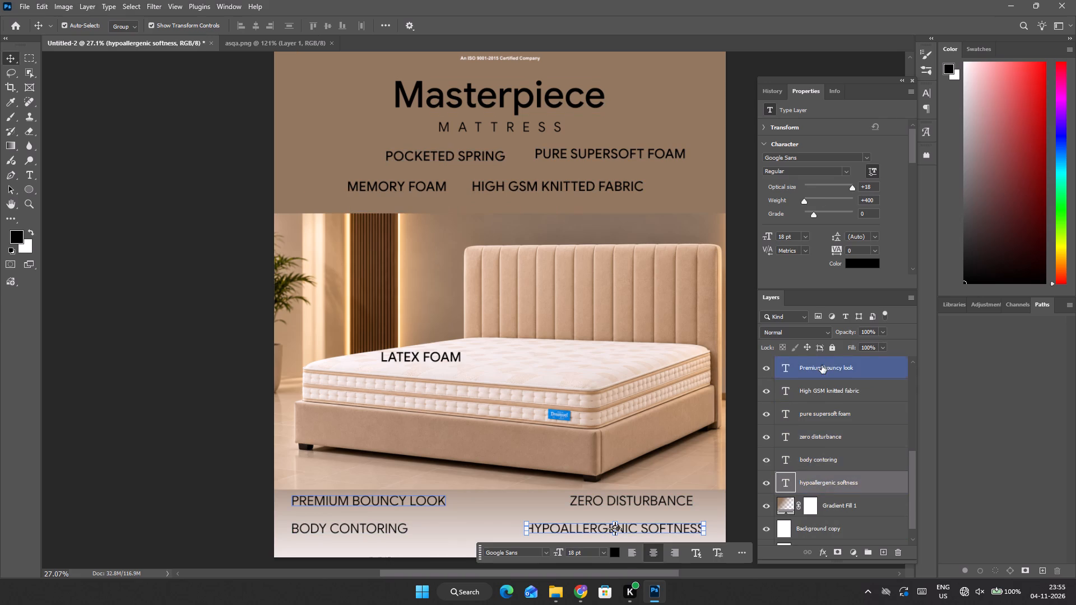
{"action": "scroll", "coordinate": [822, 365], "scroll_direction": "up", "scroll_amount": 3}
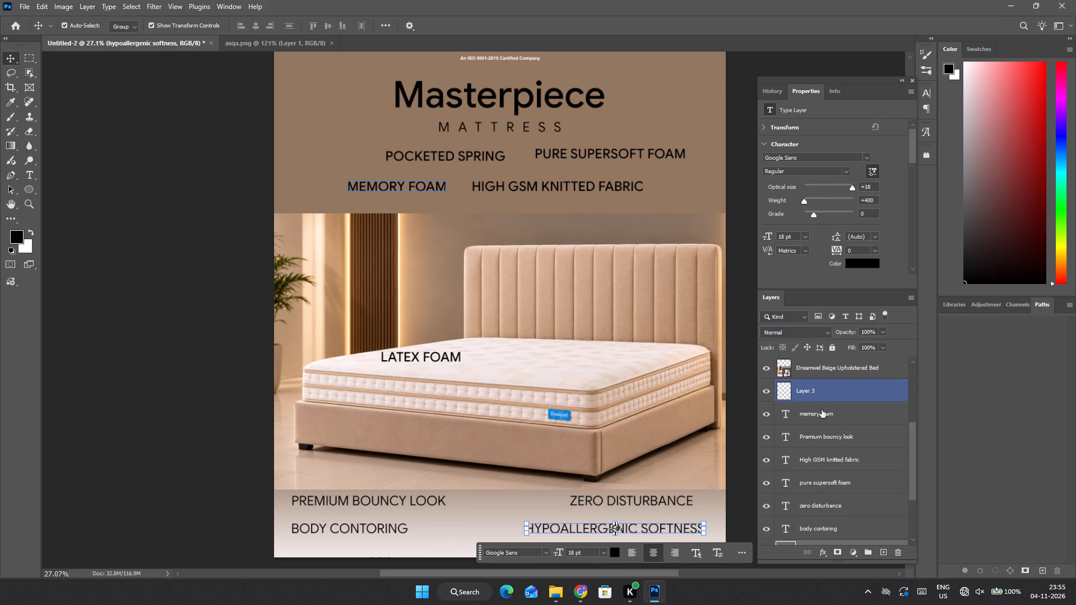
{"action": "left_click", "coordinate": [822, 409], "text": "shift"}
{"action": "left_click_drag", "start_coordinate": [822, 414], "coordinate": [830, 328]}
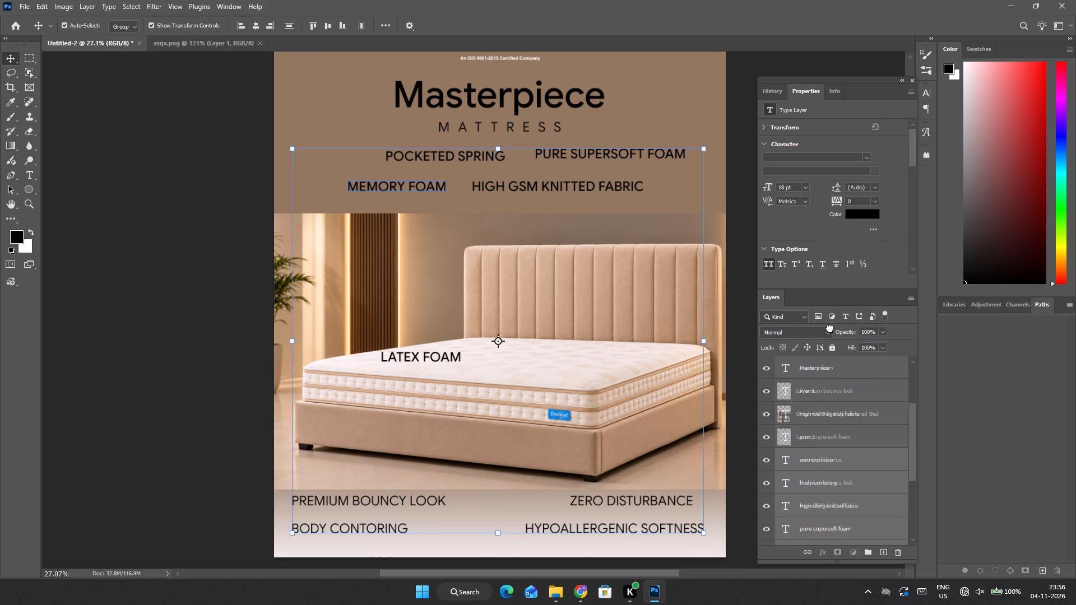
{"action": "left_click_drag", "start_coordinate": [830, 328], "coordinate": [827, 366]}
{"action": "left_click", "coordinate": [208, 137]}
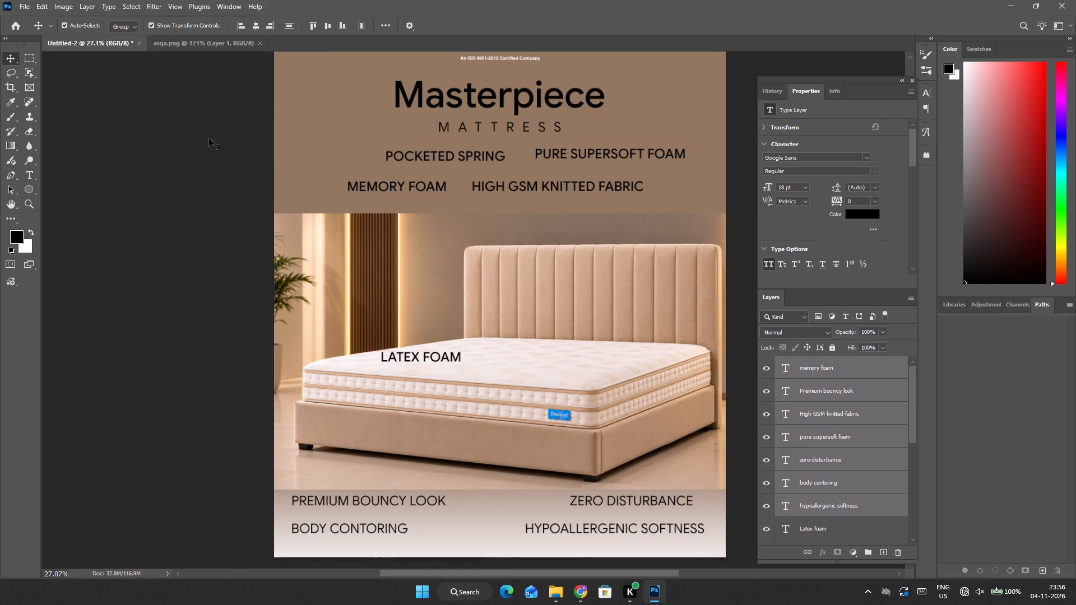
Place "PURE SUPERSOFT FOAM" on the right half of the mattress and "HIGH GSM KNITTED FABRIC" above it on the lower headboard.
{"action": "left_click_drag", "start_coordinate": [572, 153], "coordinate": [510, 341]}
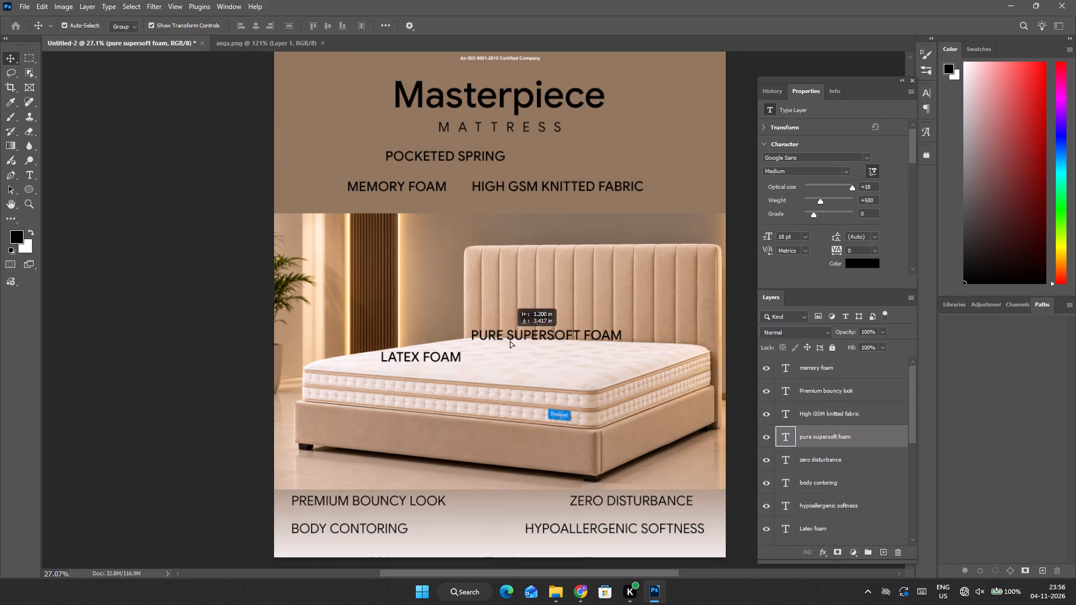
{"action": "left_click_drag", "start_coordinate": [510, 341], "coordinate": [515, 374]}
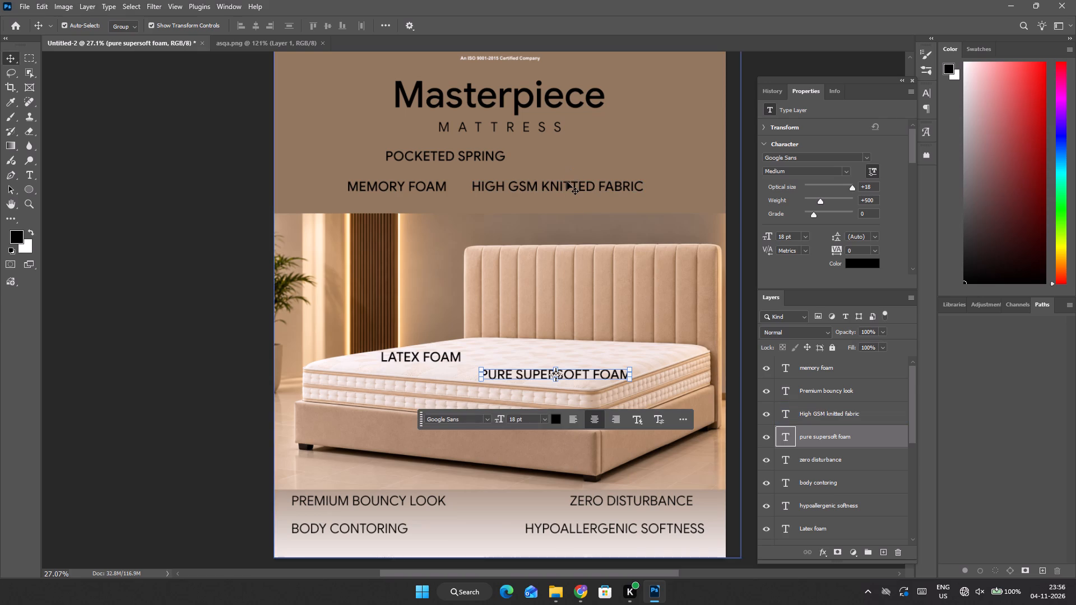
{"action": "left_click_drag", "start_coordinate": [567, 182], "coordinate": [558, 335]}
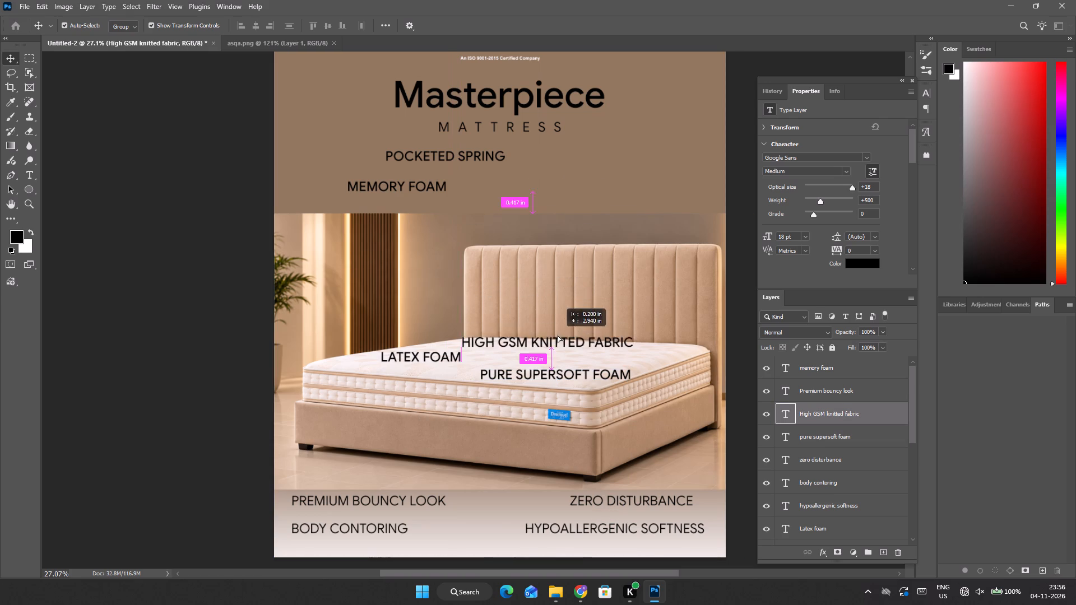
{"action": "left_click_drag", "start_coordinate": [558, 335], "coordinate": [587, 324]}
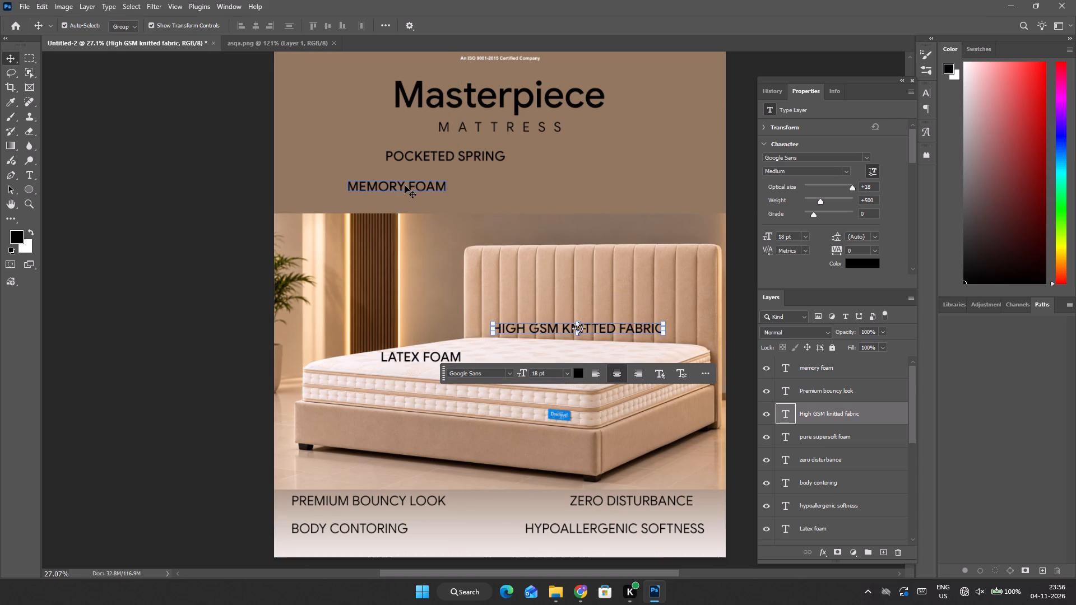
Place "MEMORY FOAM" below "LATEX FOAM" on the mattress's left part and "POCKETED SPRING" just left of the blue mattress label.
{"action": "left_click_drag", "start_coordinate": [405, 186], "coordinate": [377, 381]}
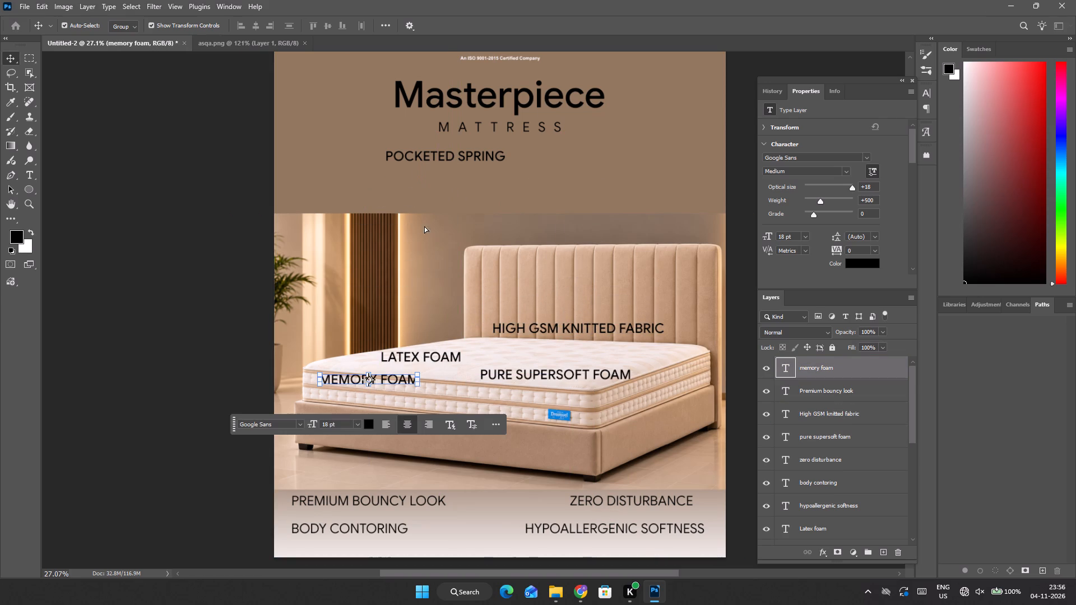
{"action": "left_click_drag", "start_coordinate": [446, 157], "coordinate": [482, 403]}
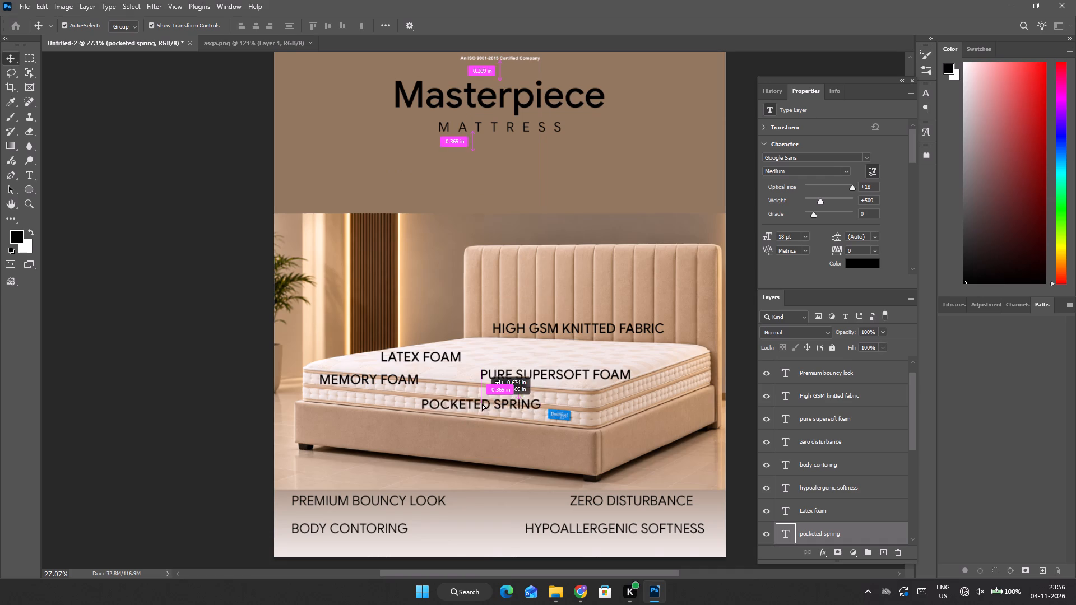
{"action": "left_click_drag", "start_coordinate": [482, 403], "coordinate": [486, 414]}
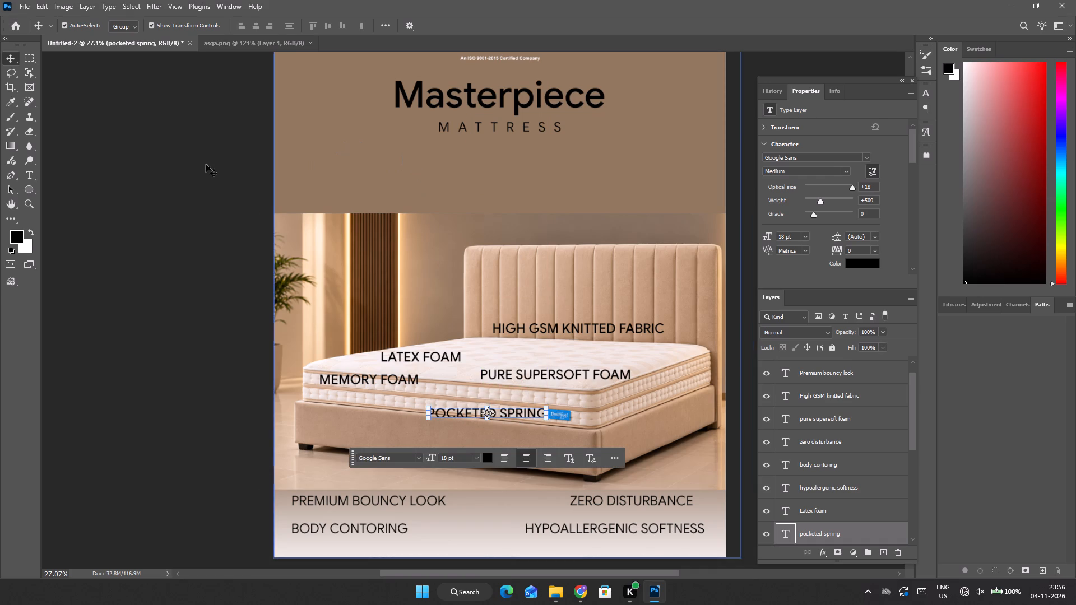
{"action": "left_click", "coordinate": [200, 164]}
Save the poster in the Downloads folder as a Photoshop file named asasasasasa.
{"action": "left_click", "coordinate": [24, 5]}
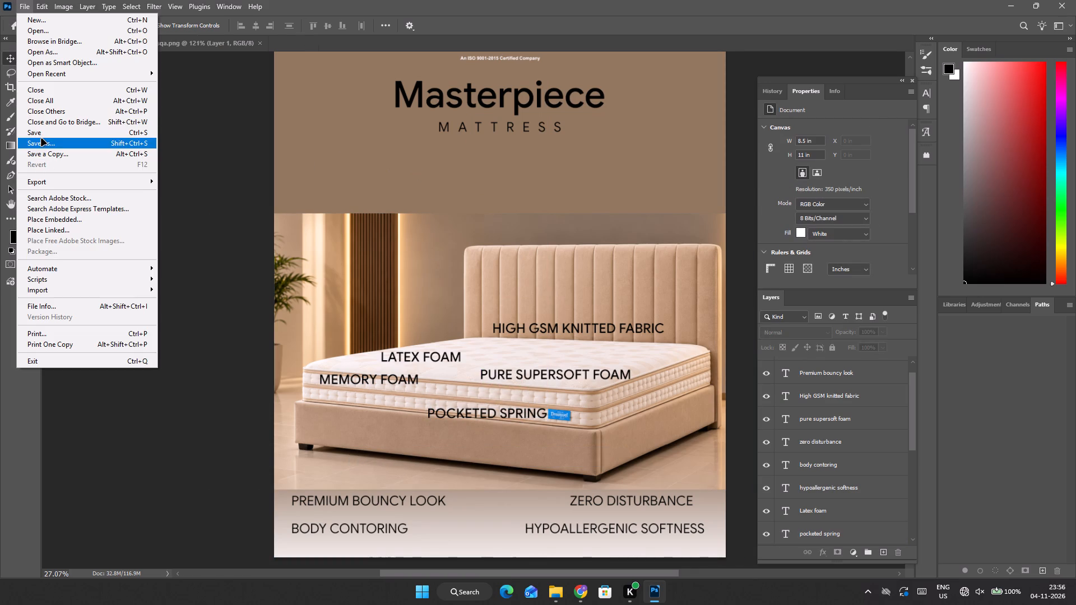
{"action": "left_click", "coordinate": [43, 132]}
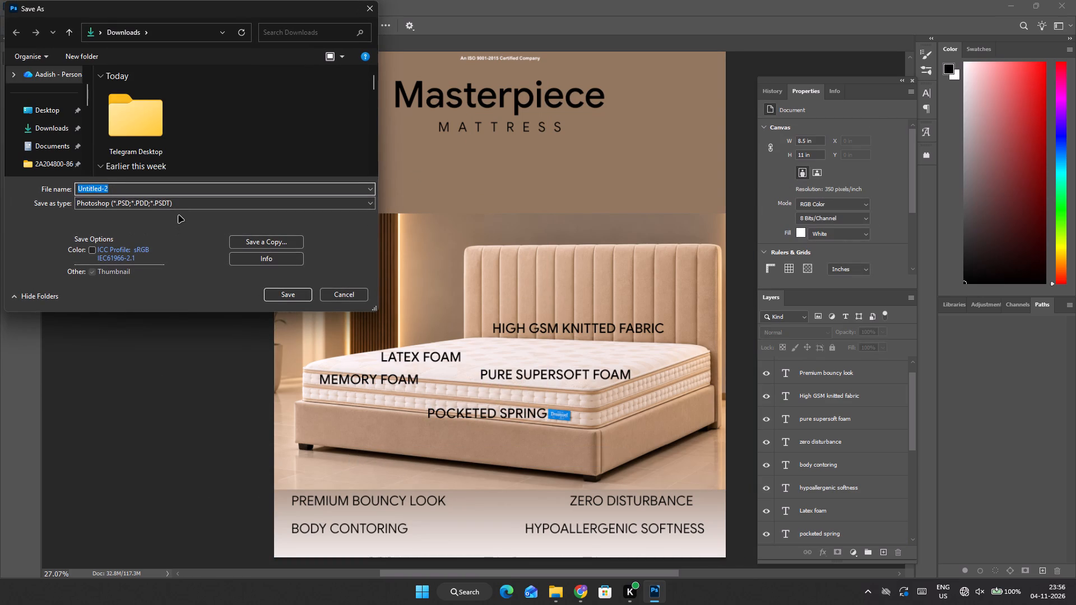
{"action": "key", "text": "a"}
{"action": "type", "text": "sas"}
{"action": "type", "text": "as"}
{"action": "type", "text": "asasa"}
{"action": "left_click", "coordinate": [293, 291]}
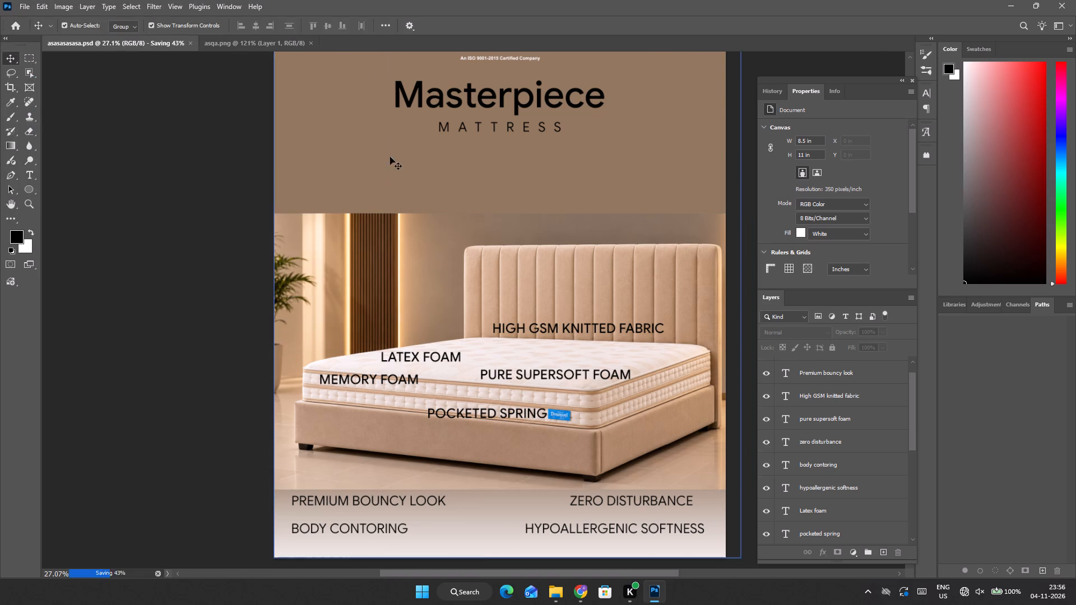
Close the asqa.png logo document.
{"action": "left_click", "coordinate": [231, 49]}
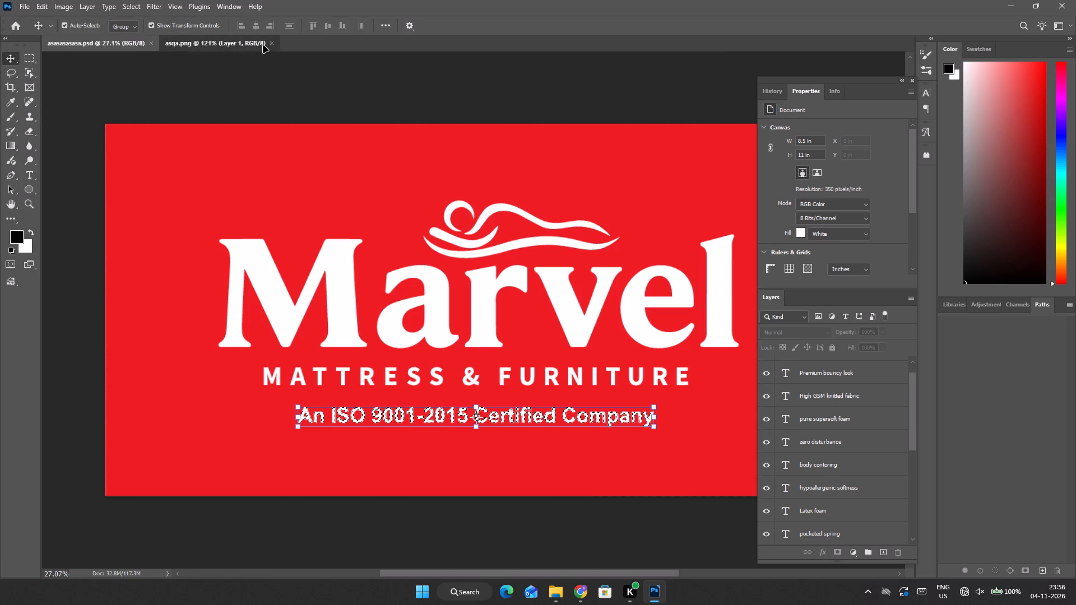
{"action": "left_click", "coordinate": [271, 45]}
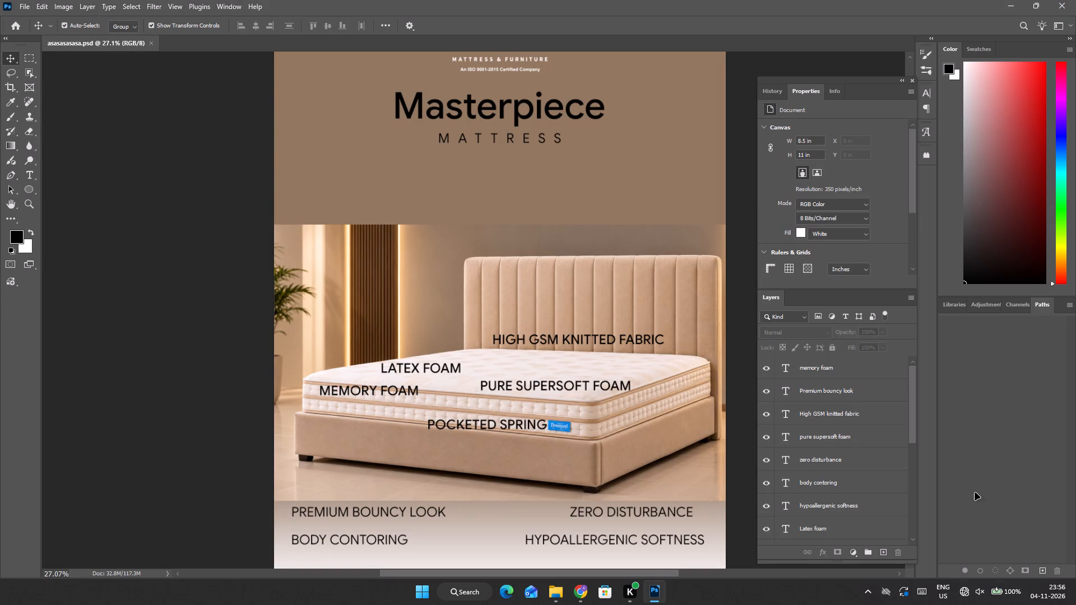
Minimise Photoshop and connect the computer to the POCO M2 Wi-Fi network.
{"action": "left_click", "coordinate": [973, 595]}
{"action": "left_click", "coordinate": [1004, 5]}
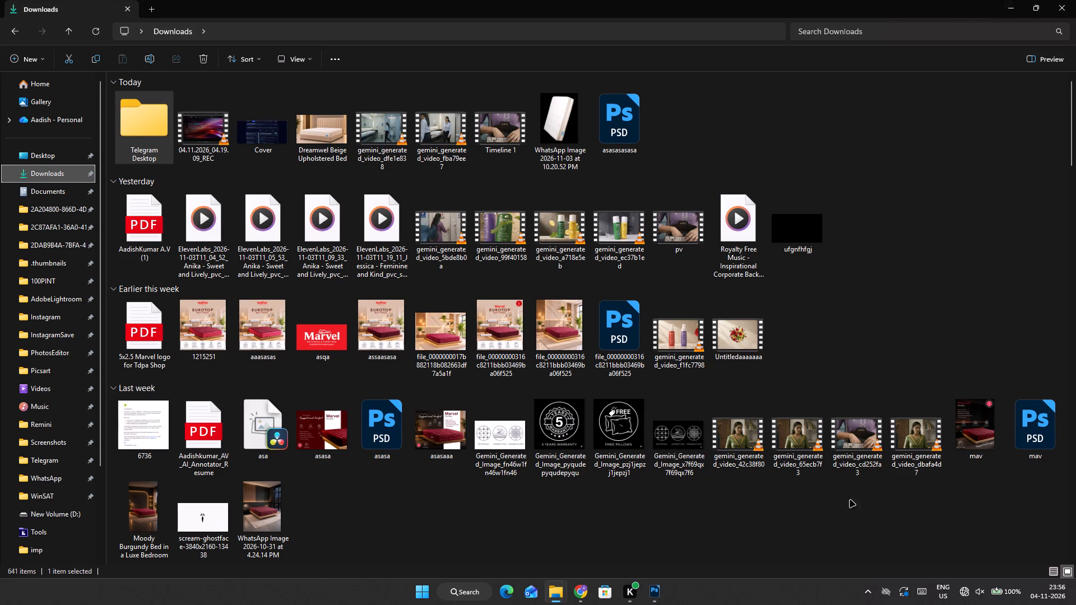
{"action": "left_click", "coordinate": [960, 594]}
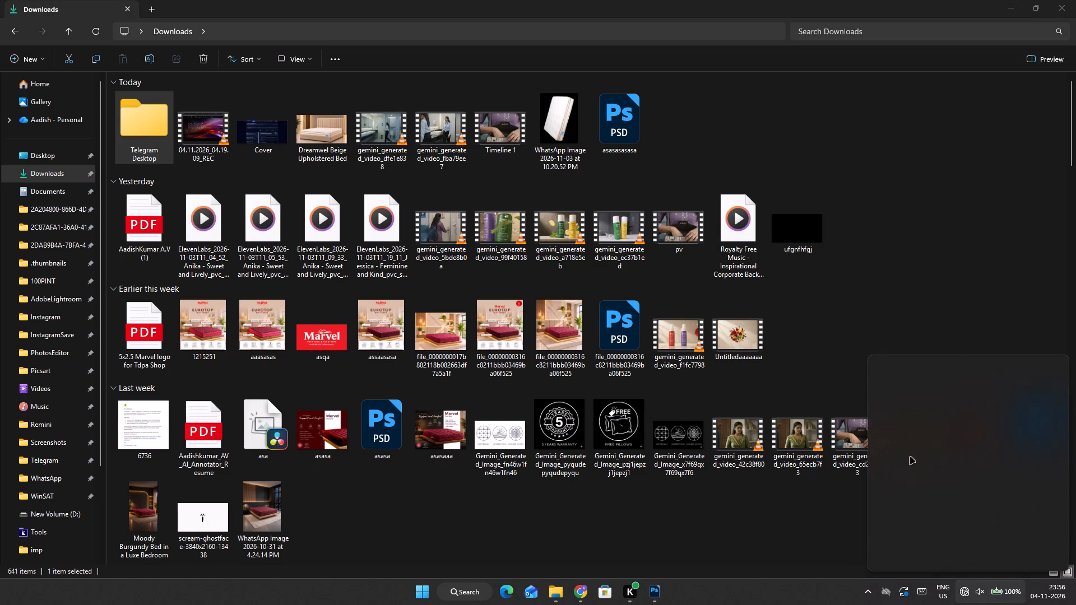
{"action": "left_click", "coordinate": [926, 392]}
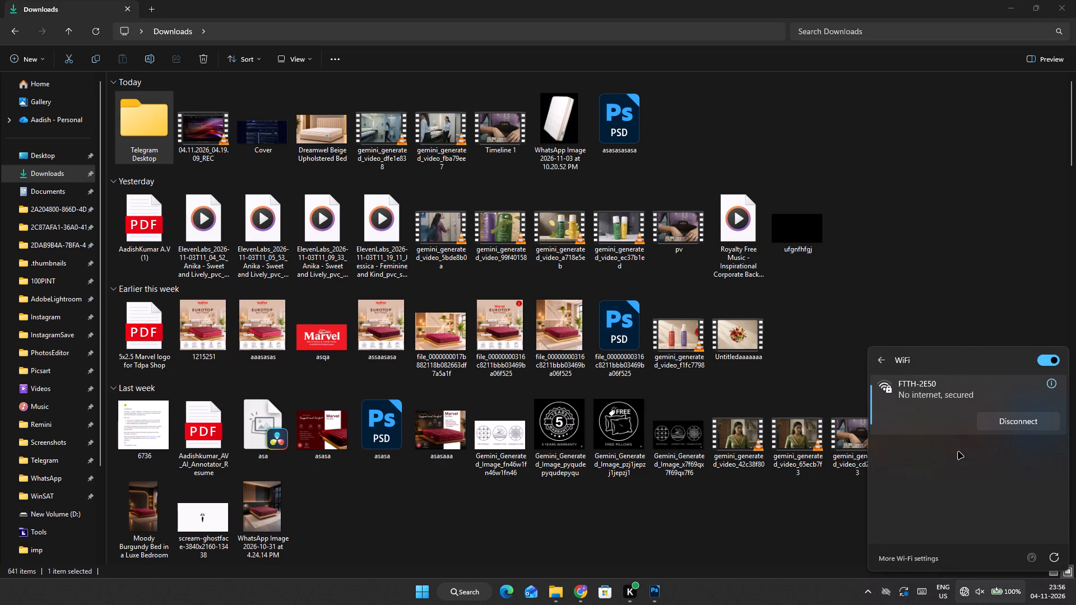
{"action": "left_click", "coordinate": [915, 454]}
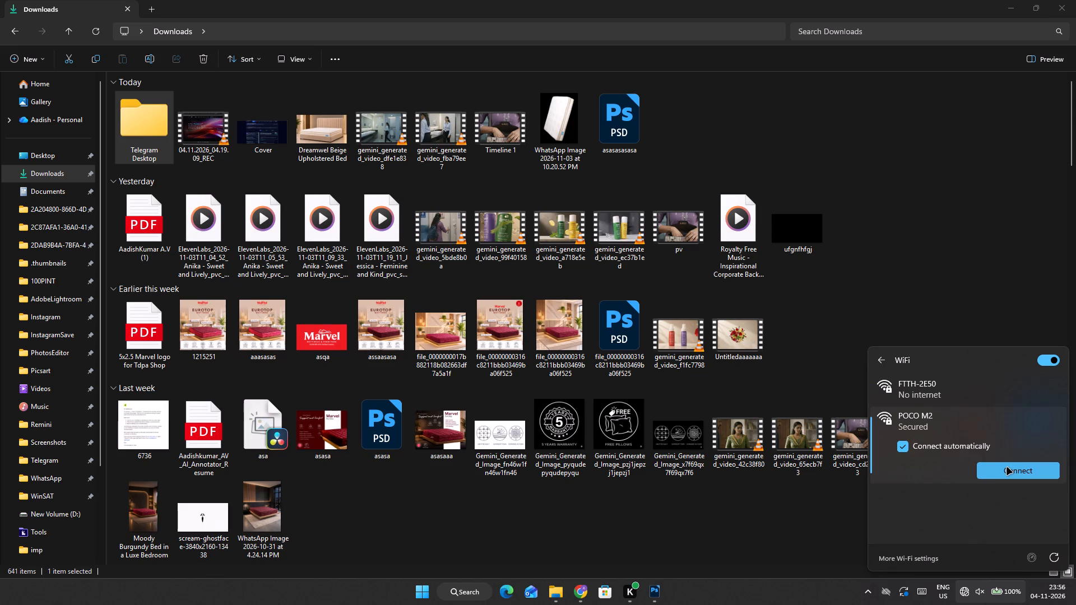
{"action": "left_click", "coordinate": [1003, 469]}
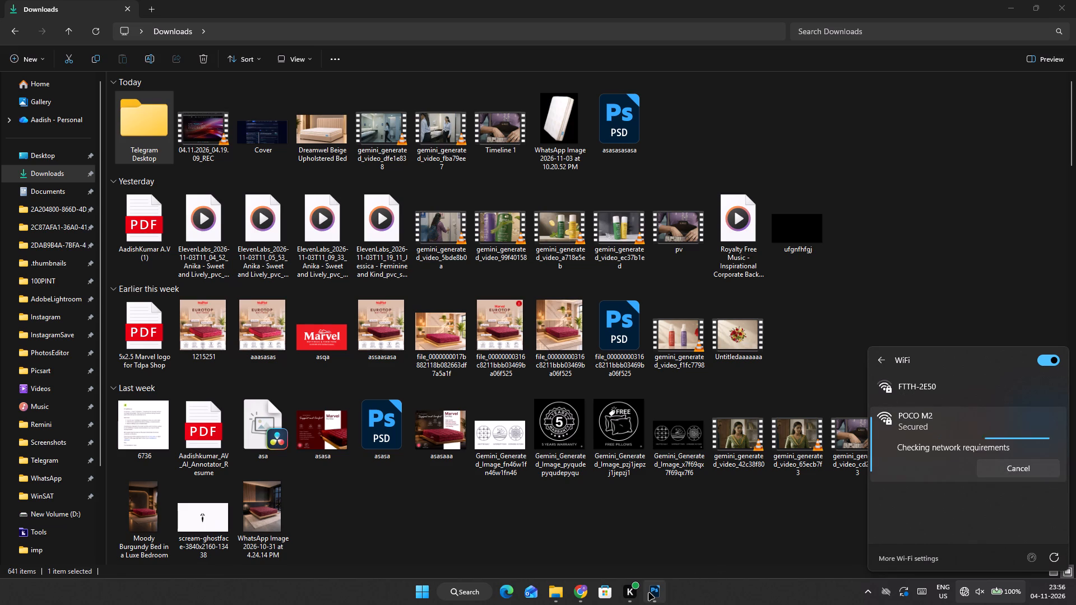